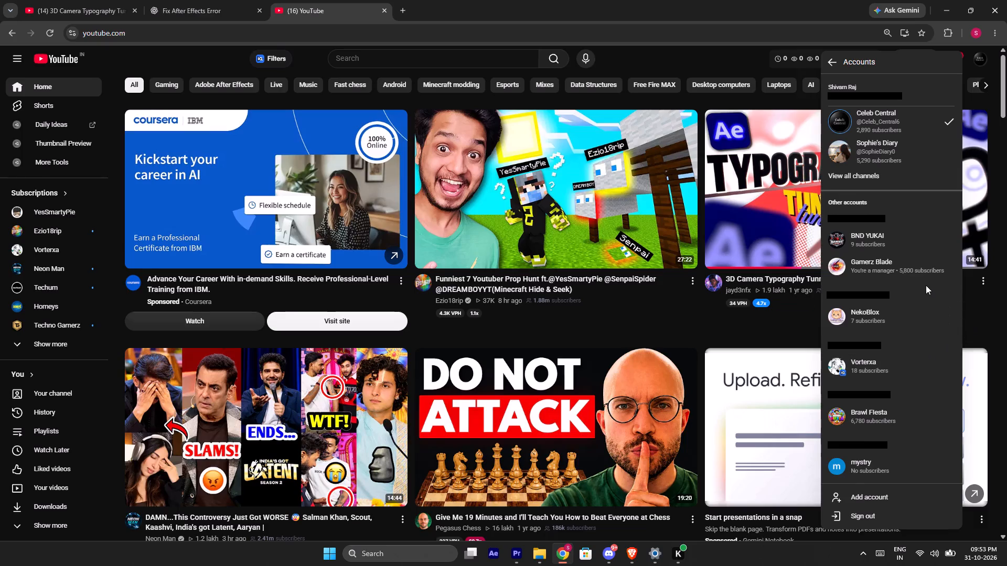
# Switch to the Vorterxa YouTube account.
pyautogui.click(895, 378)
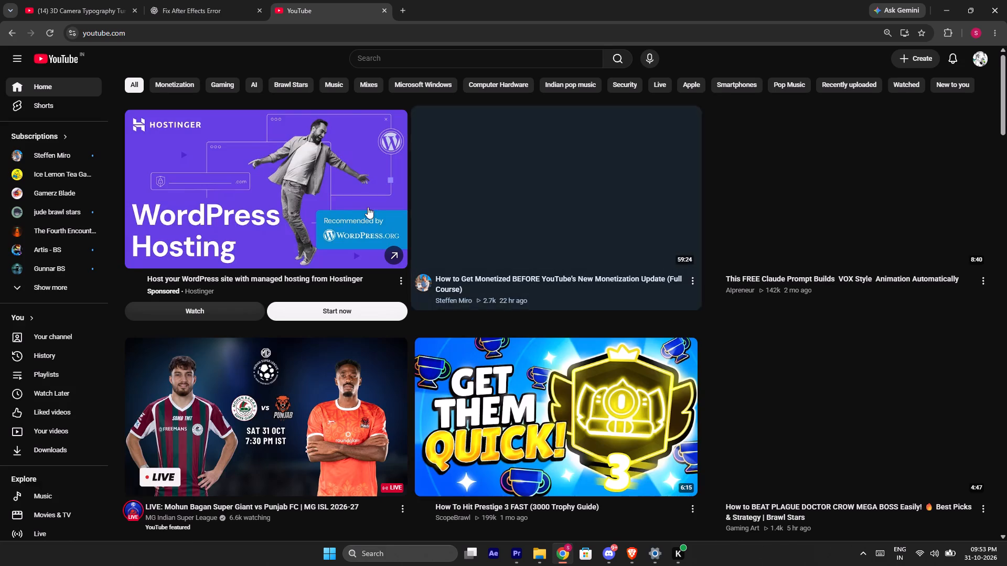
# Search YouTube for "brawl stars QR code".
pyautogui.click(444, 75)
pyautogui.click(457, 66)
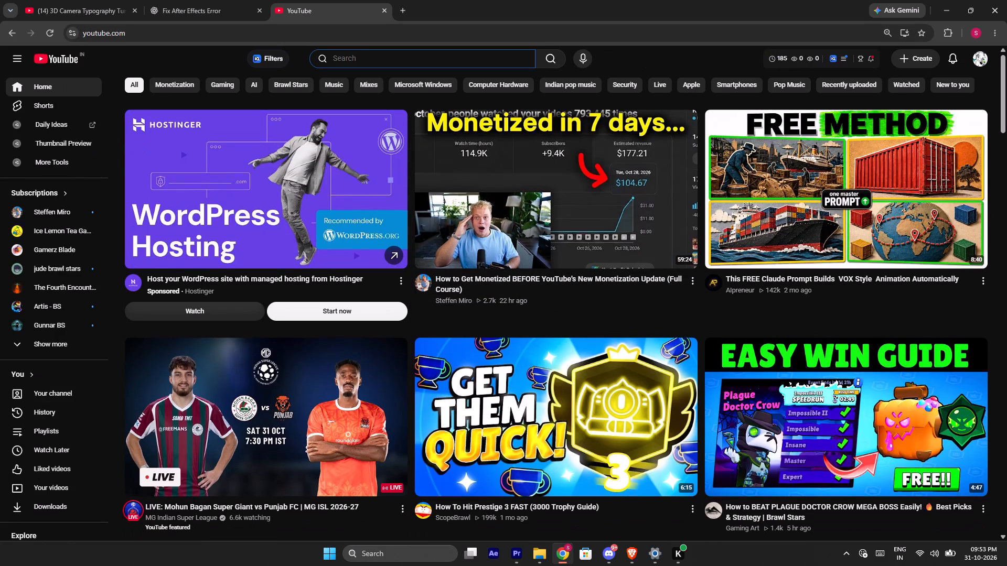
pyautogui.write('brawl stars')
pyautogui.press('space')
pyautogui.write('QR code')
pyautogui.press('Return')
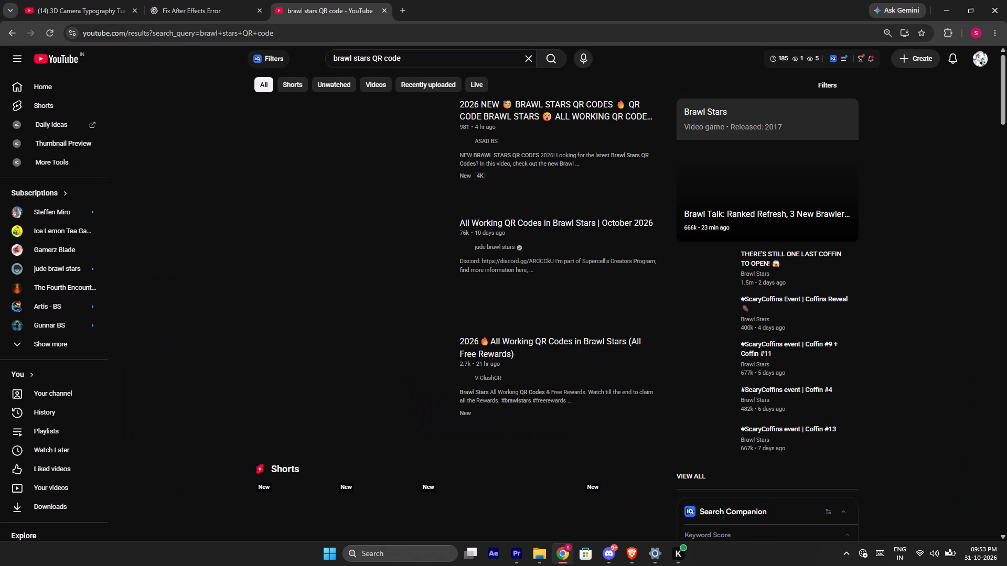
# Open the V-ClashCR channel from the search results and look through its Shorts and its long-form videos.
pyautogui.click(1006, 161)
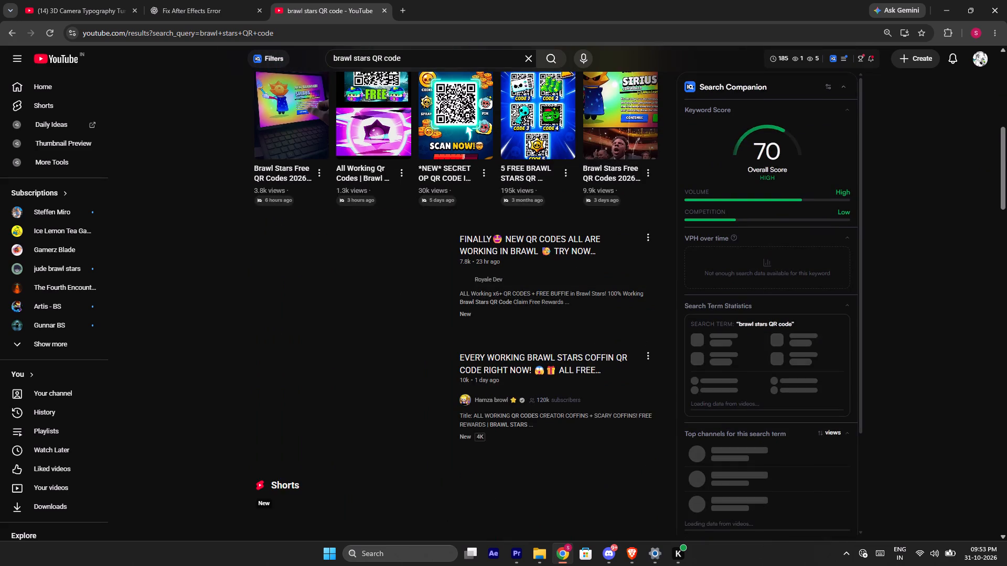
pyautogui.moveTo(1006, 139); pyautogui.dragTo(1006, 66)
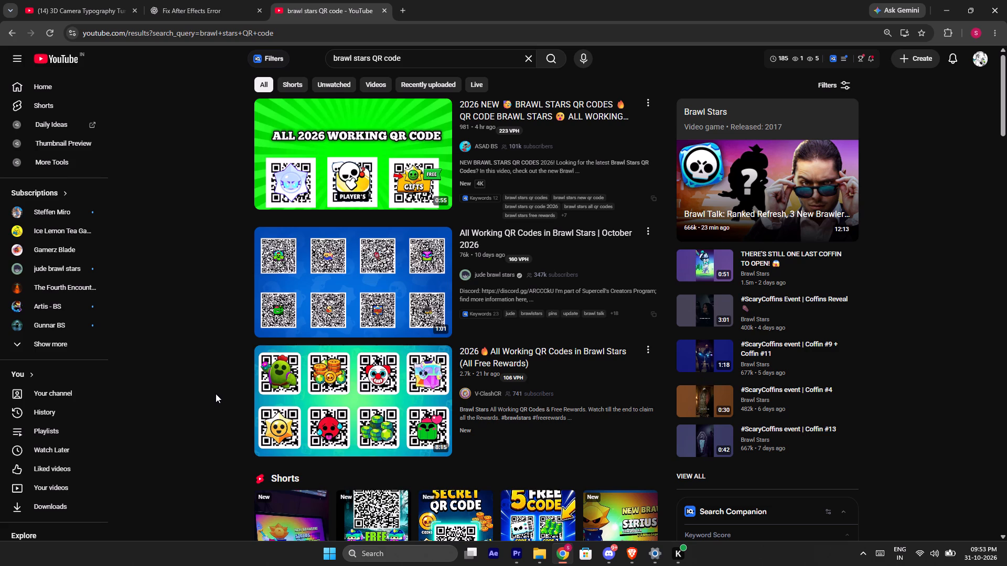
pyautogui.click(466, 396)
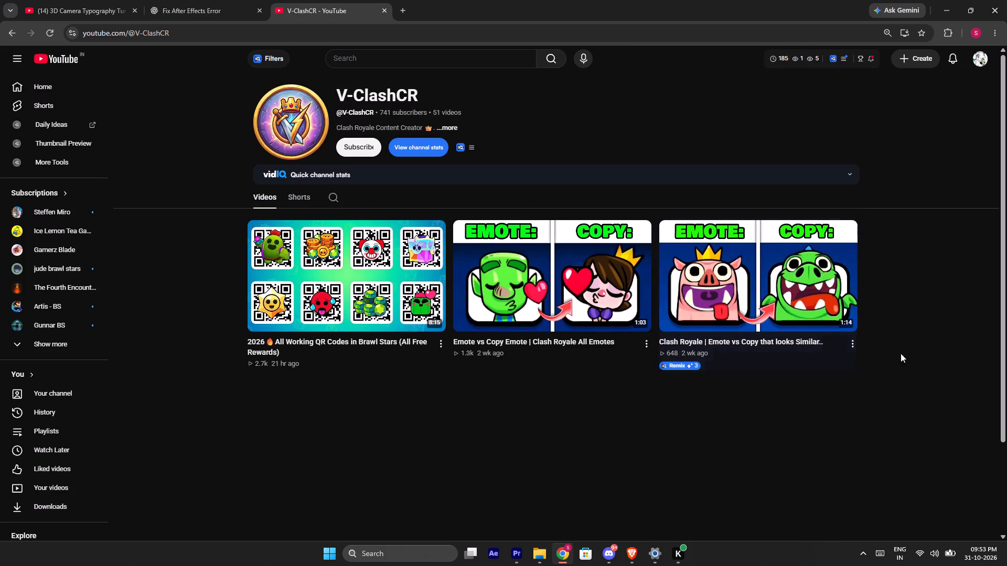
pyautogui.click(306, 201)
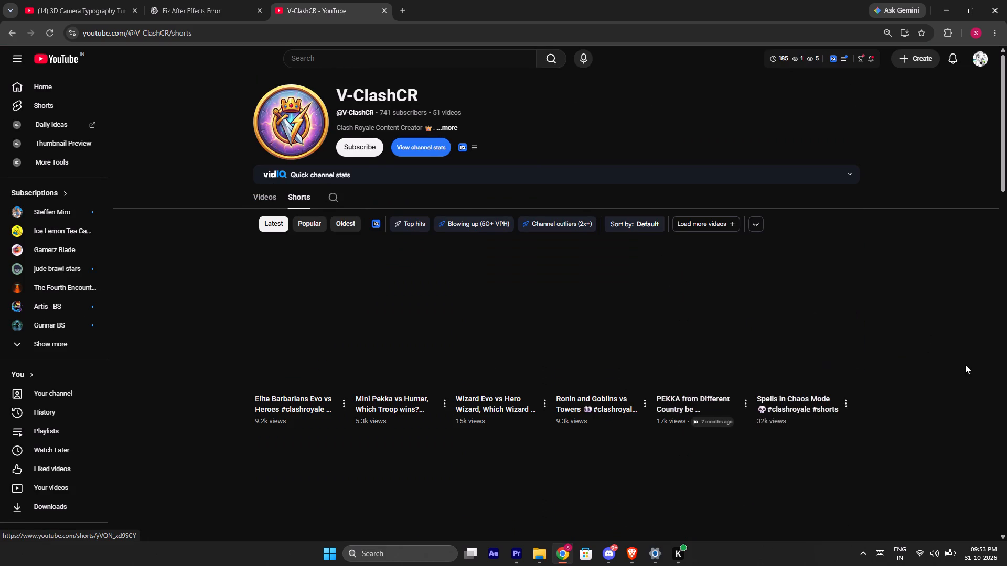
pyautogui.scroll(-5, 912, 328)
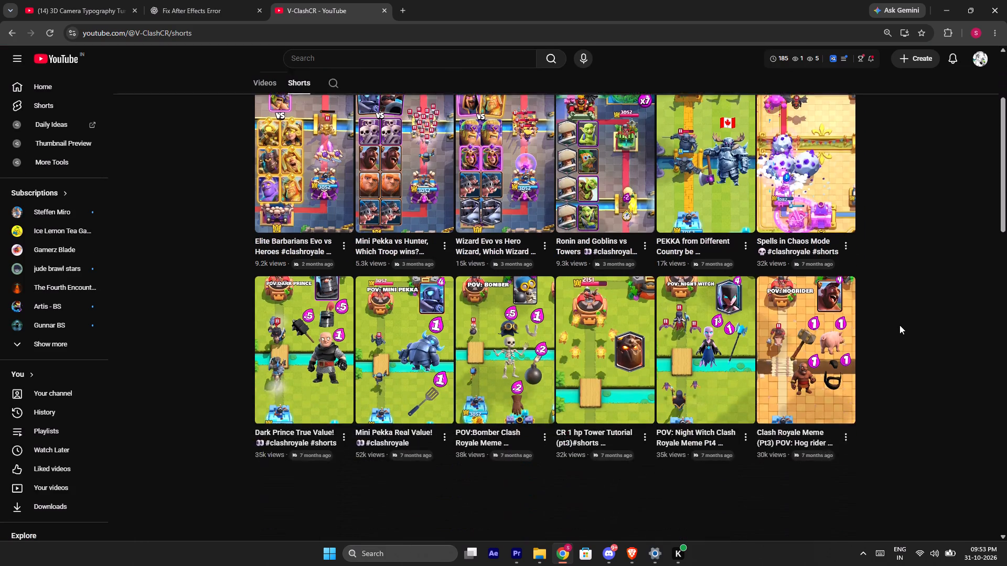
pyautogui.scroll(-2, 899, 325)
pyautogui.scroll(5, 845, 318)
pyautogui.click(265, 95)
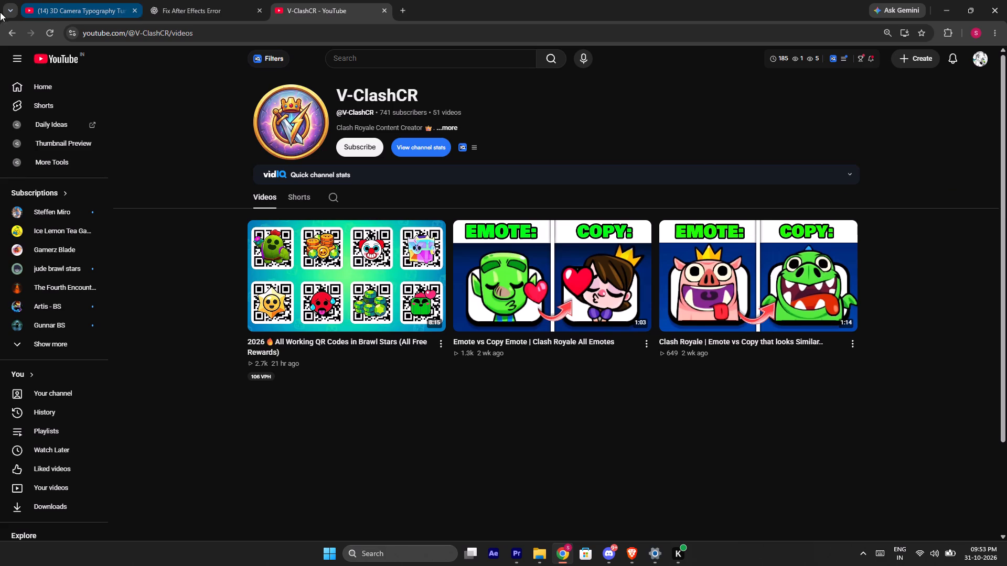
# Return to the "brawl stars QR code" results and open the CODE BS channel to examine its videos.
pyautogui.click(13, 29)
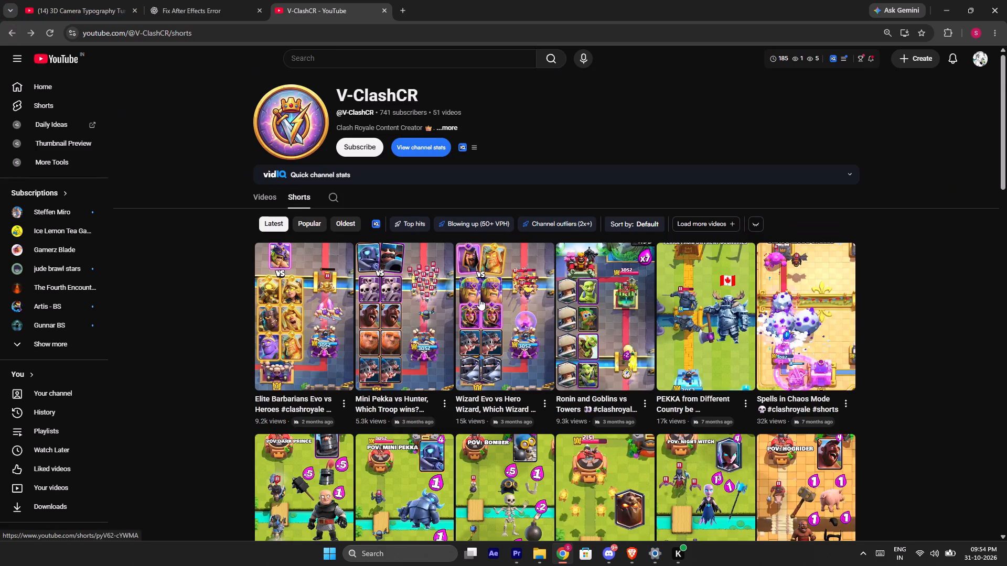
pyautogui.click(10, 35)
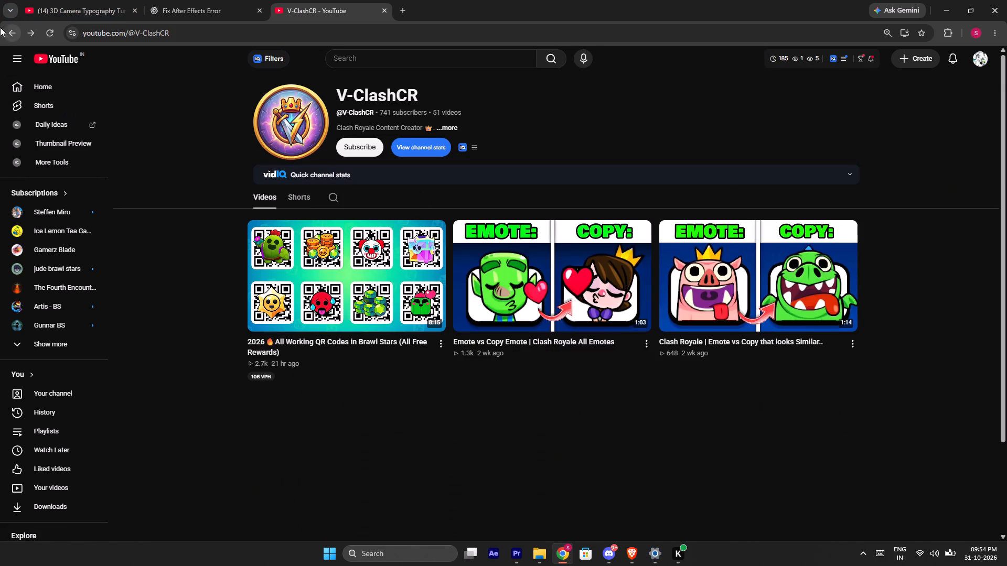
pyautogui.click(6, 37)
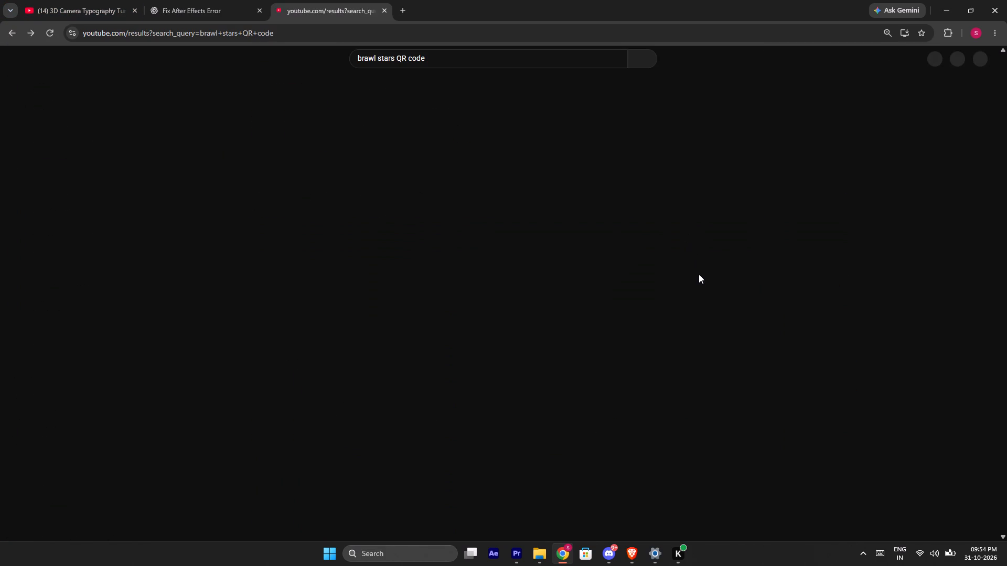
pyautogui.scroll(-5, 646, 268)
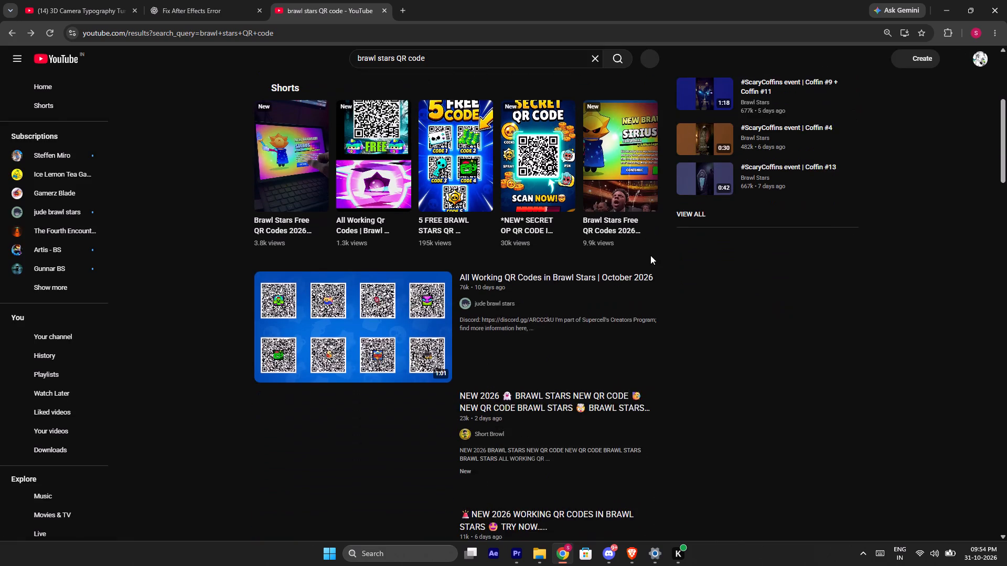
pyautogui.scroll(-5, 654, 264)
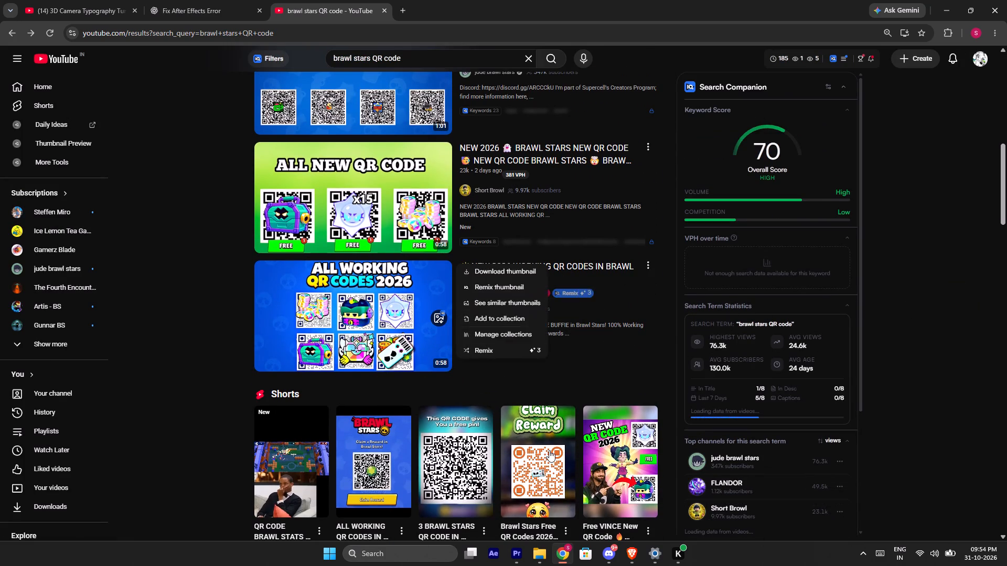
pyautogui.click(462, 308)
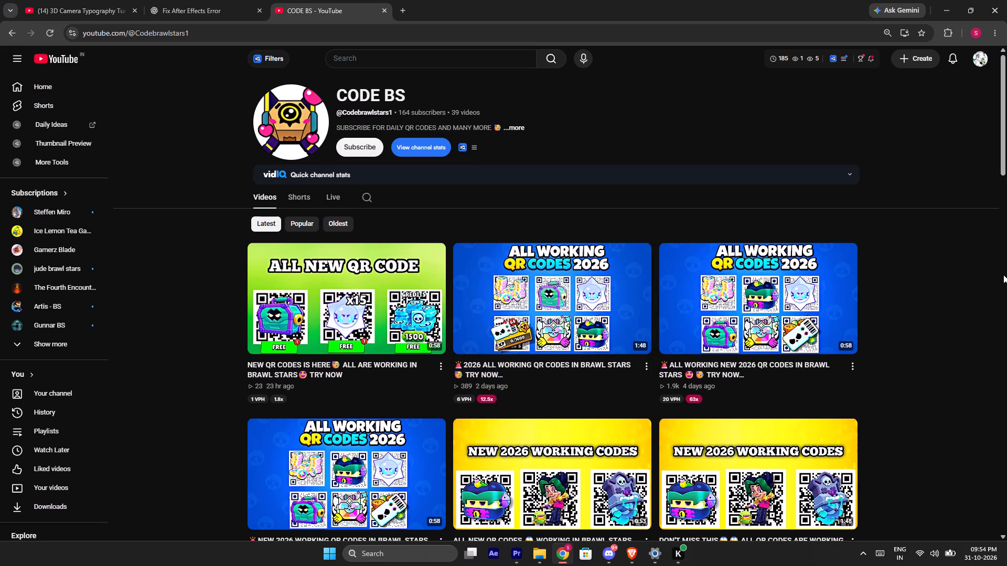
pyautogui.scroll(-1, 984, 243)
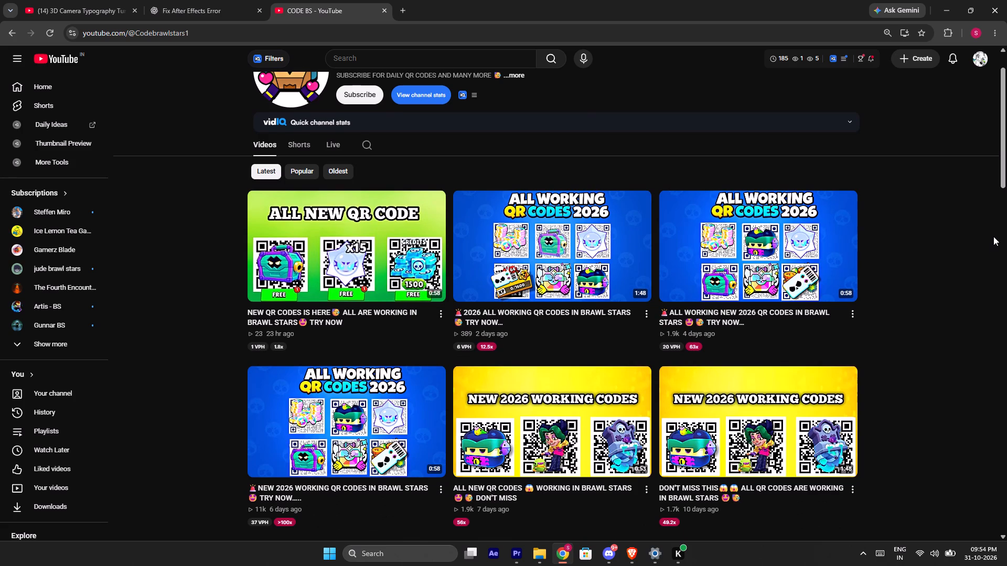
# Go back to the "brawl stars QR code" results and examine the listed videos, Shorts and their channels further down.
pyautogui.click(10, 35)
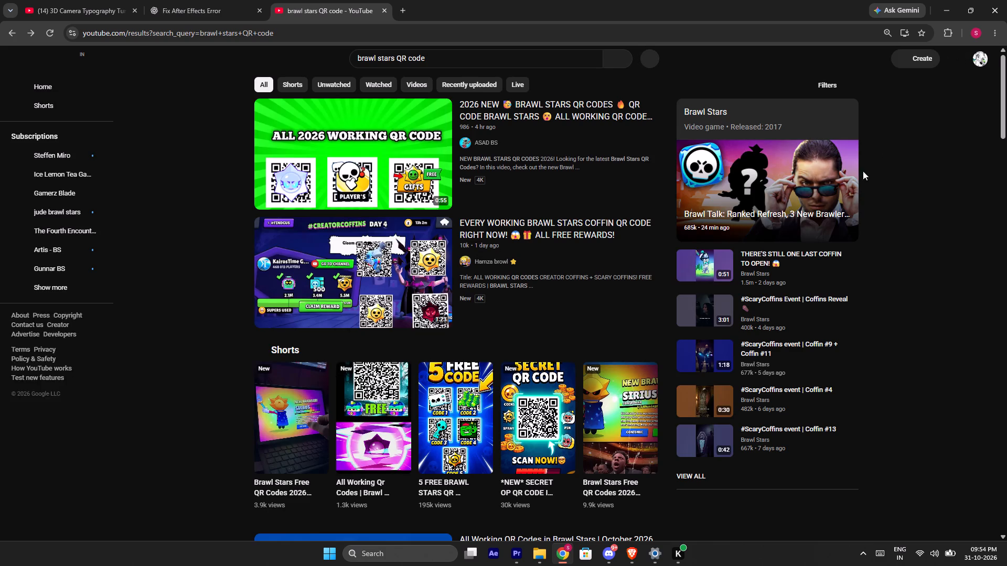
pyautogui.scroll(-7, 580, 263)
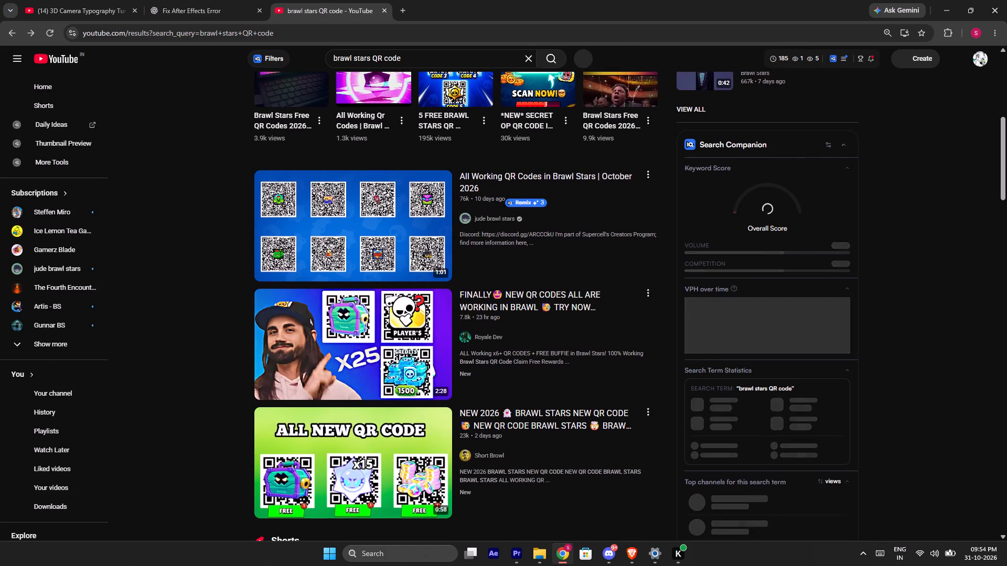
pyautogui.scroll(-7, 839, 249)
pyautogui.scroll(-2, 610, 282)
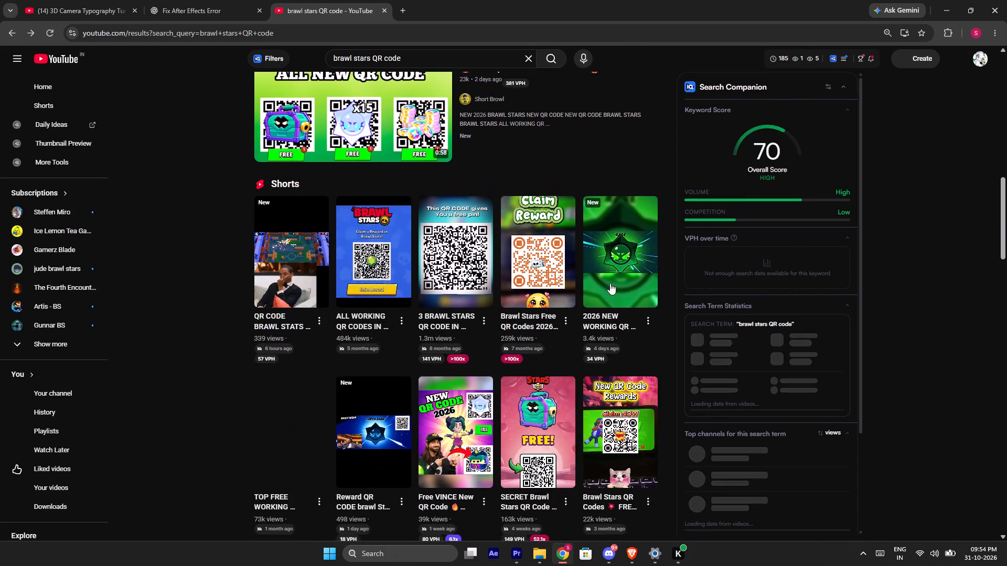
pyautogui.scroll(-11, 610, 283)
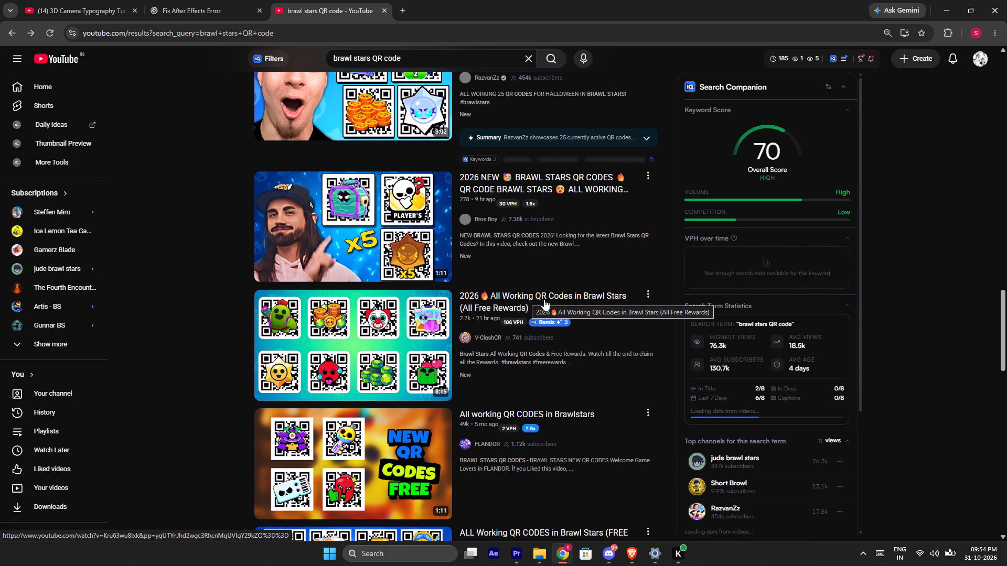
pyautogui.scroll(-2, 511, 298)
pyautogui.scroll(-2, 627, 326)
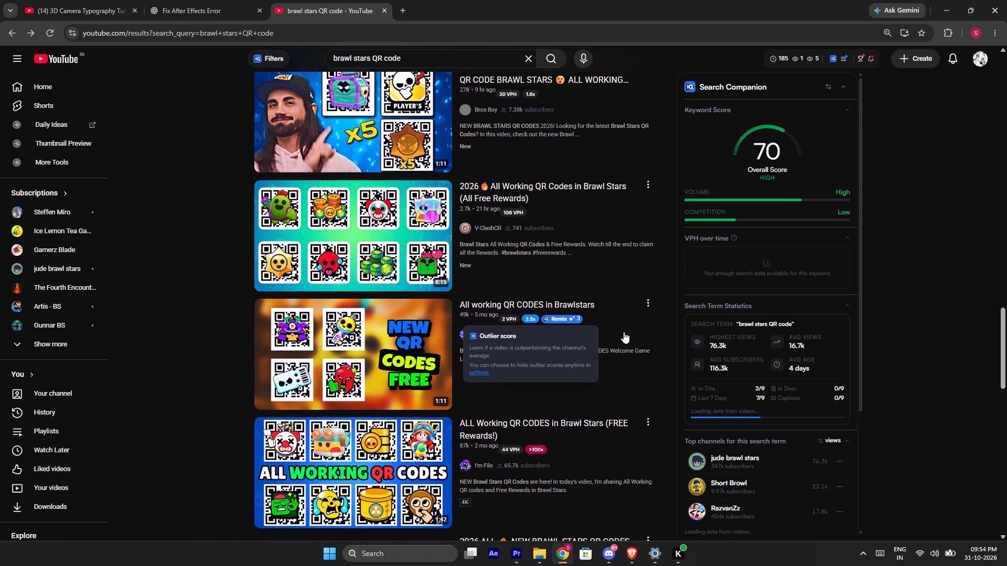
pyautogui.scroll(-2, 628, 304)
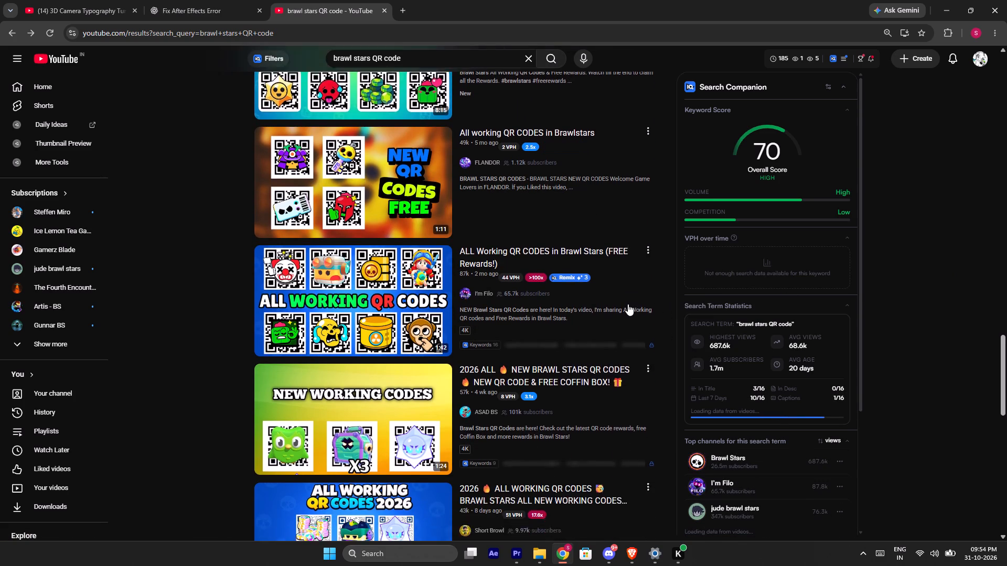
pyautogui.scroll(-6, 628, 302)
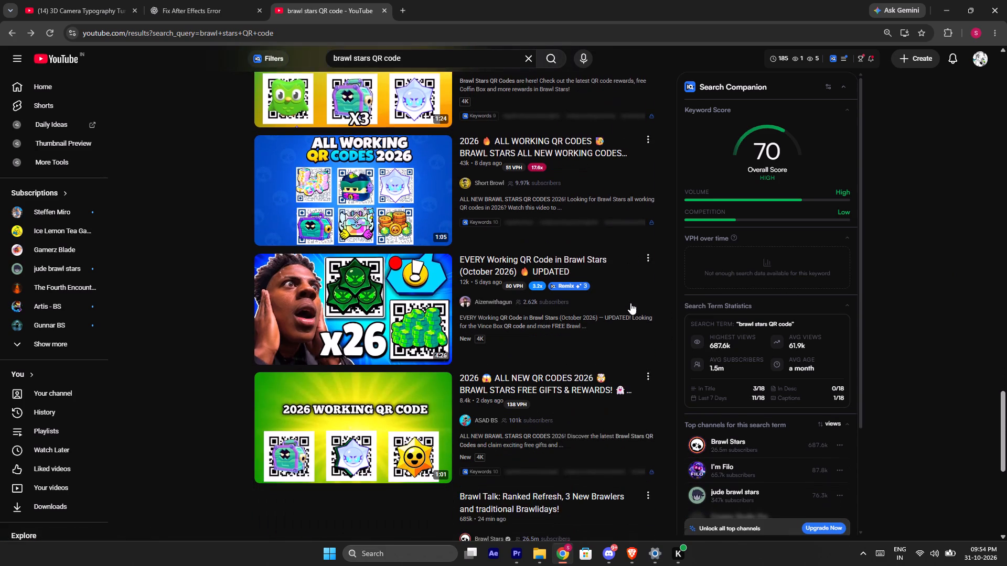
pyautogui.scroll(-7, 630, 303)
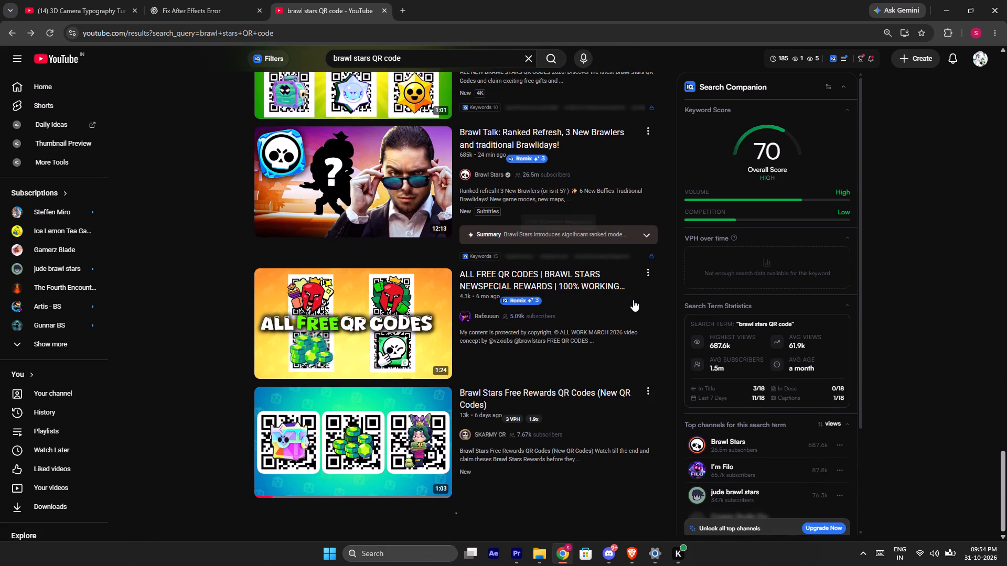
pyautogui.scroll(-2, 635, 302)
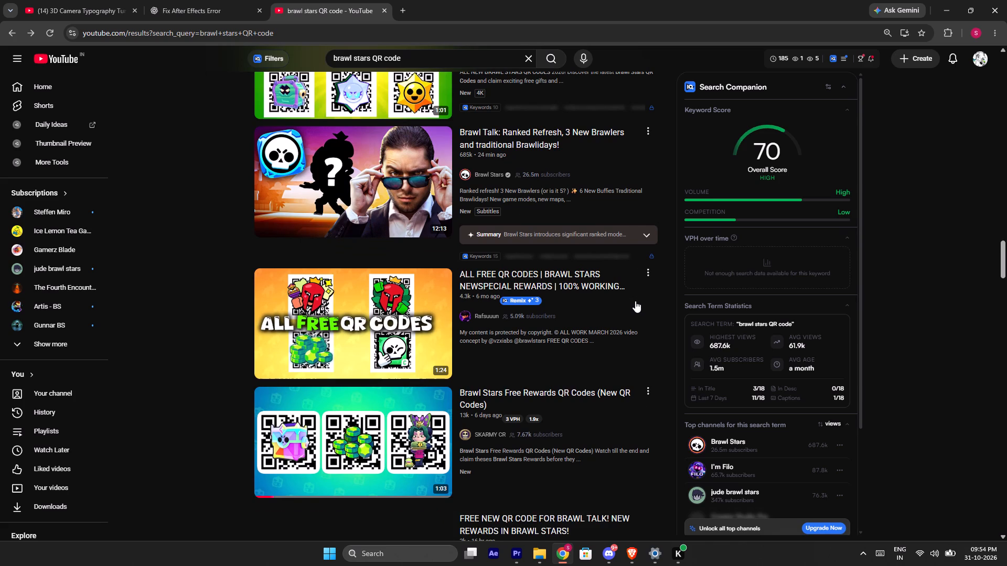
pyautogui.scroll(2, 635, 299)
pyautogui.scroll(-3, 636, 299)
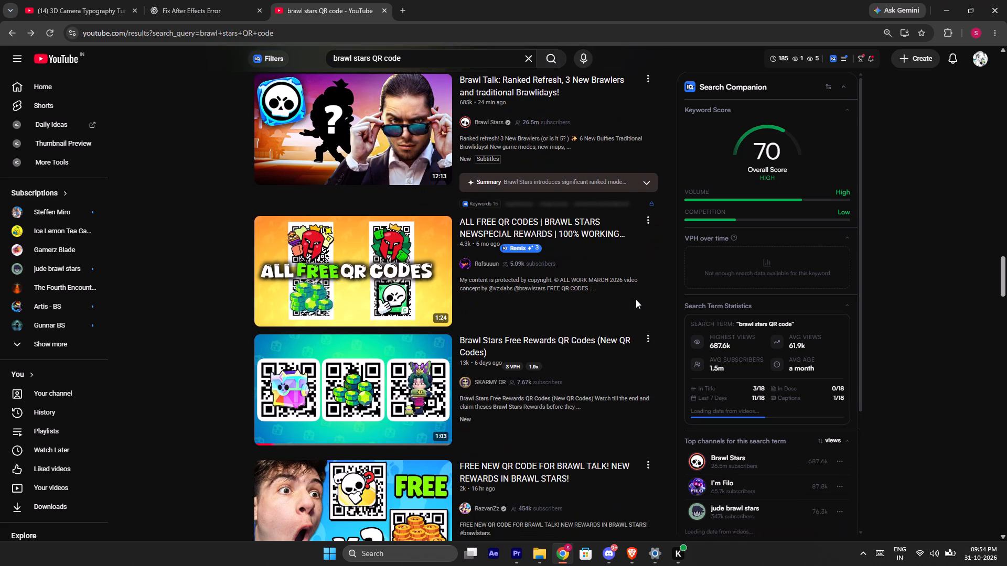
pyautogui.scroll(-1, 636, 299)
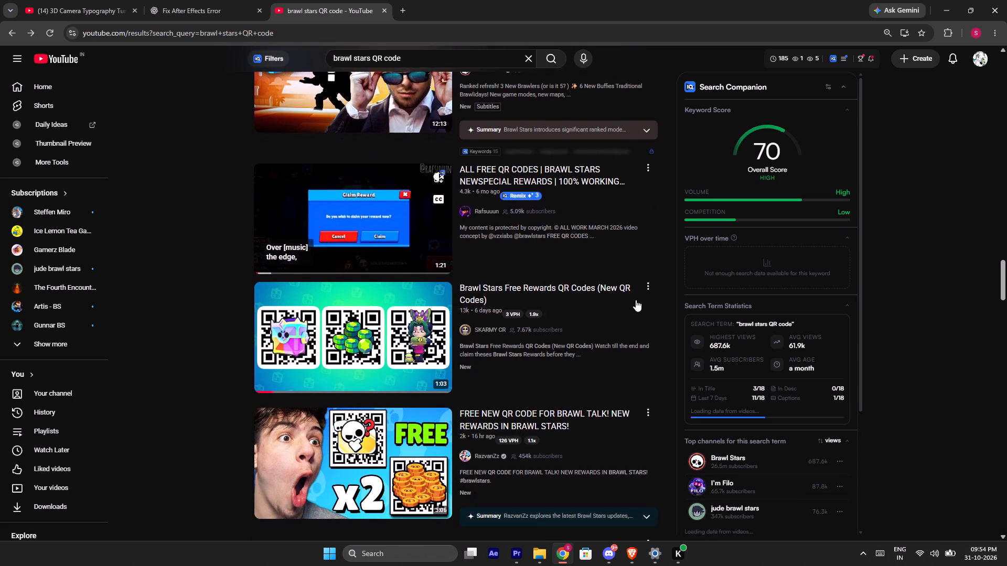
pyautogui.scroll(-2, 636, 300)
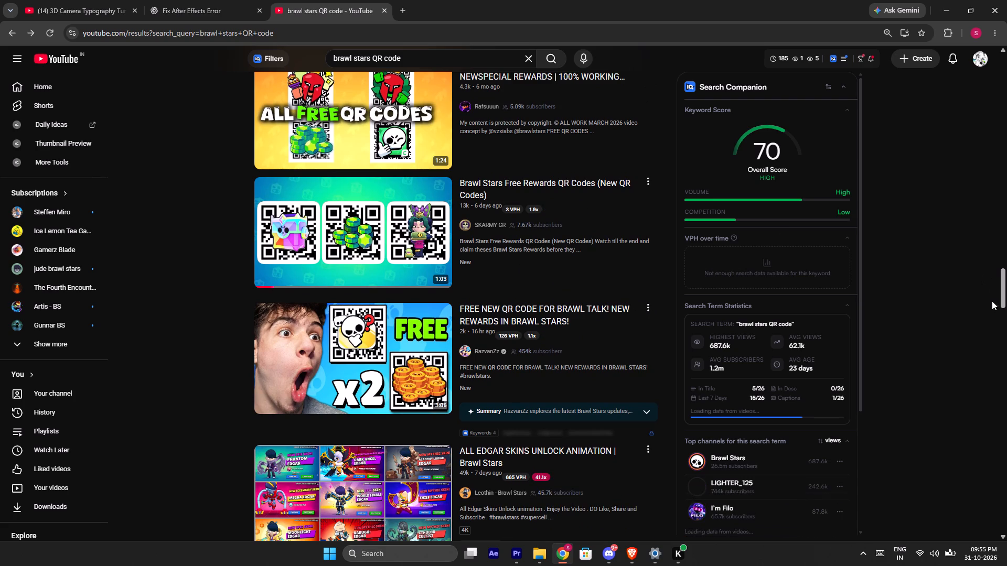
# Open the SKARMY CR channel from the results and examine its latest videos.
pyautogui.click(465, 225)
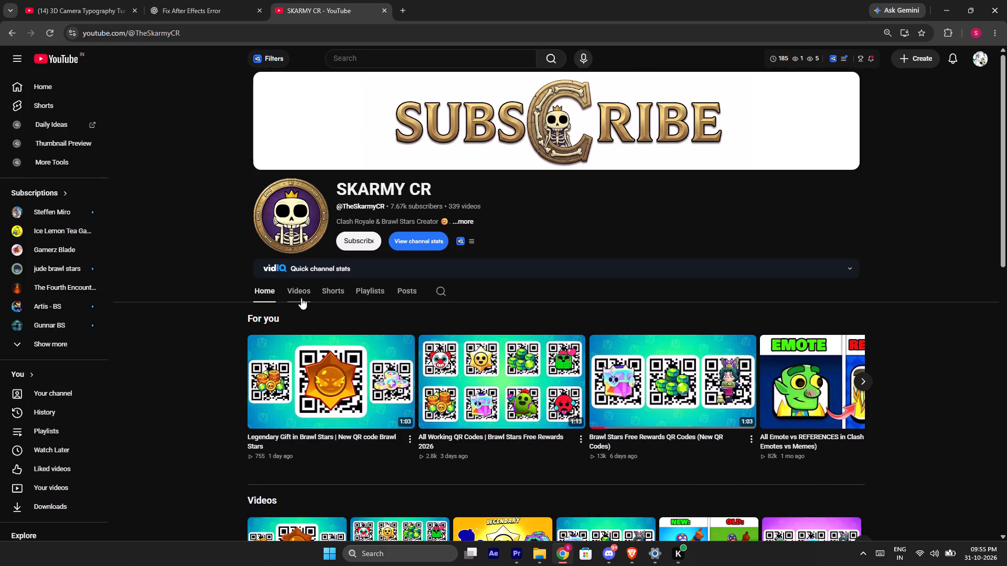
pyautogui.click(301, 296)
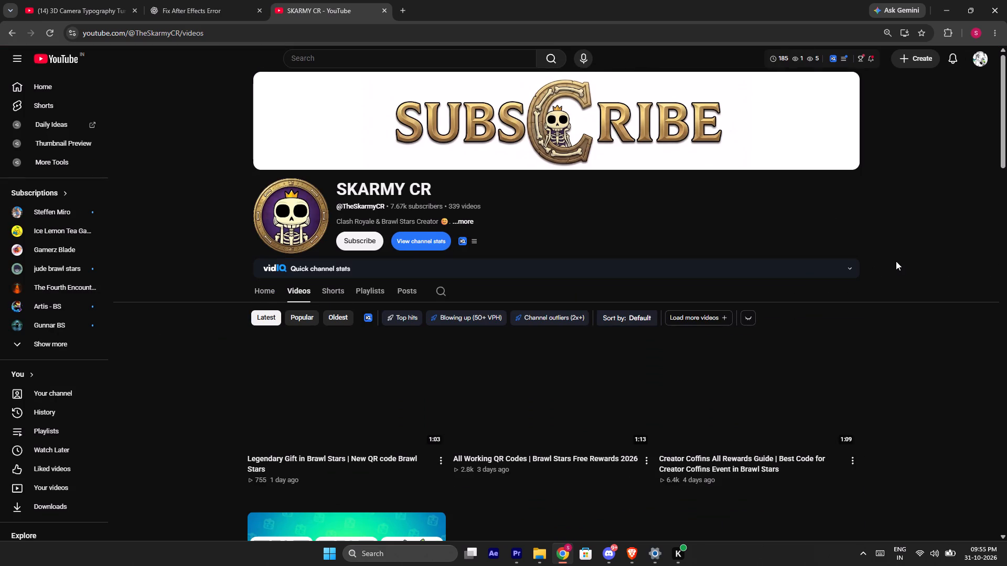
pyautogui.scroll(-2, 896, 261)
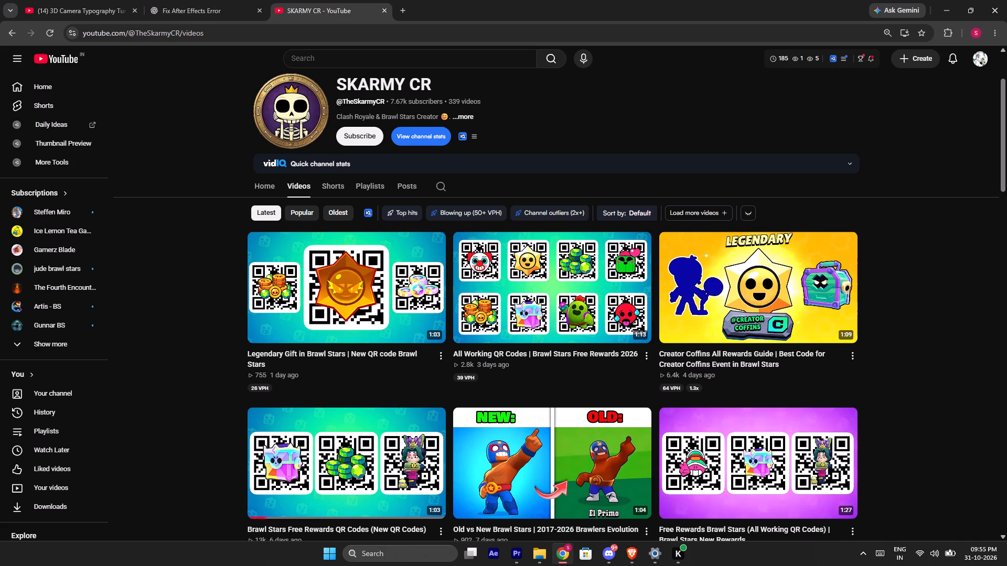
# Return to the search results, open the Royale Dev channel and play its video "FINALLY NEW QR CODES ALL ARE WORKING IN BRAWL TRY NOW...".
pyautogui.click(15, 34)
pyautogui.click(15, 34)
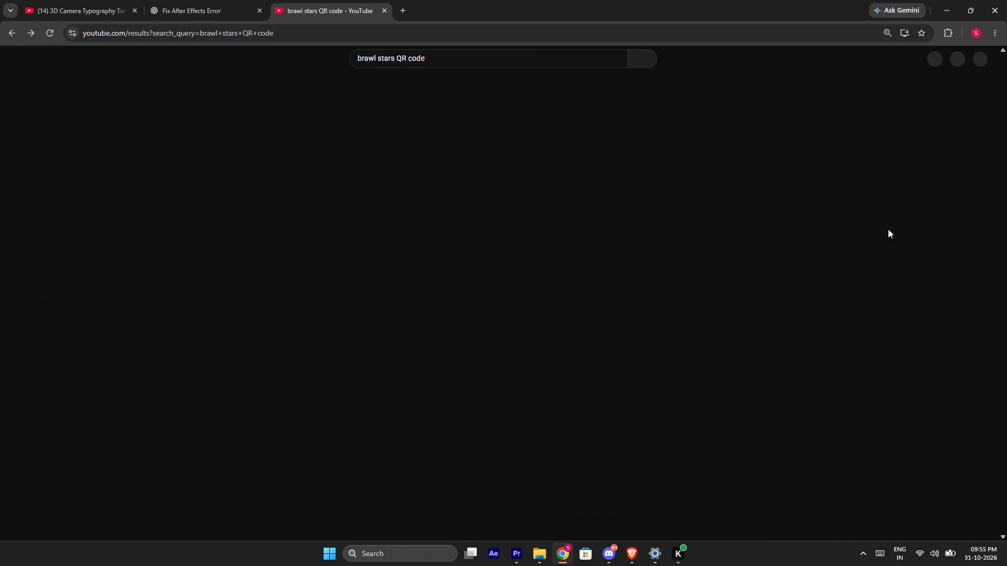
pyautogui.scroll(-8, 620, 262)
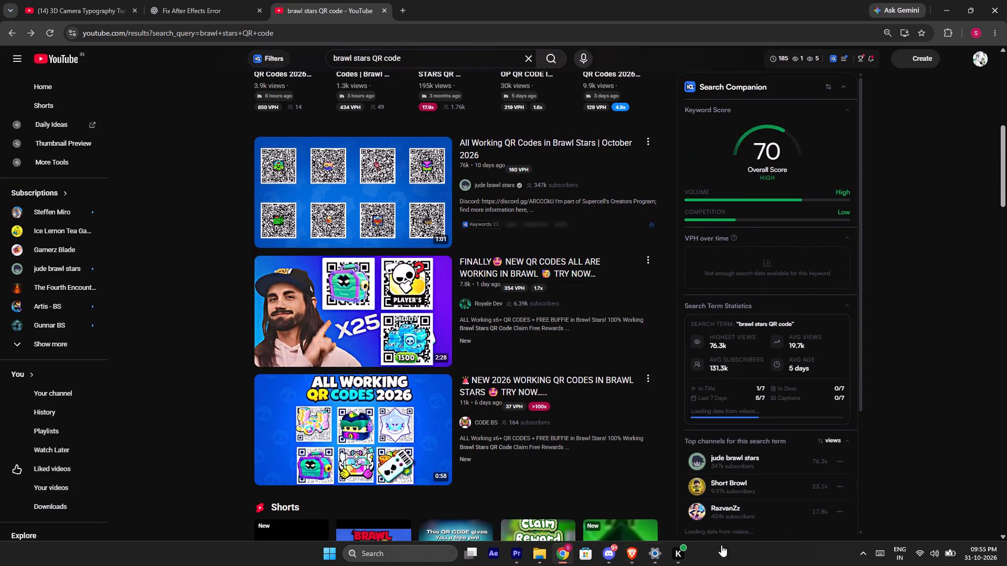
pyautogui.click(466, 307)
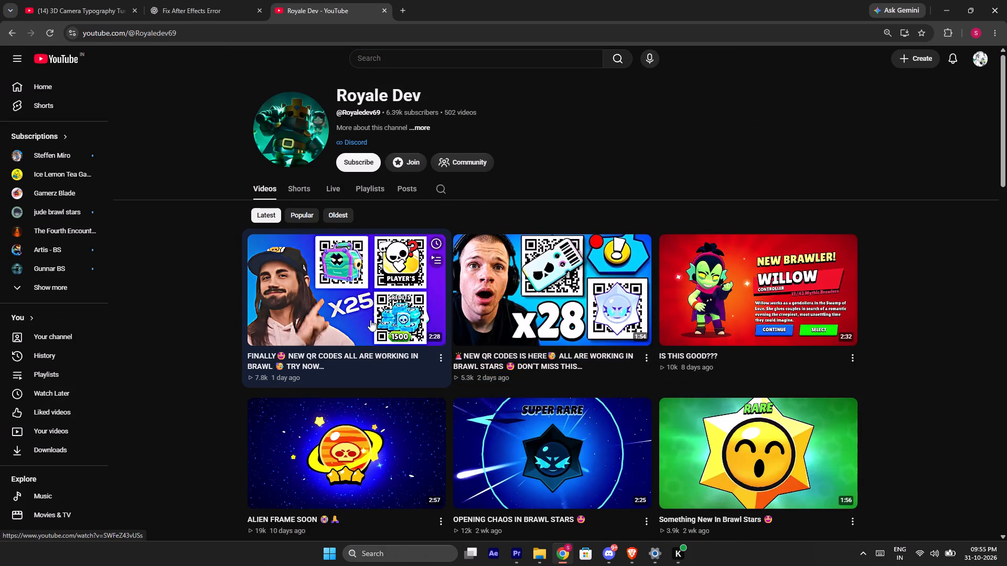
pyautogui.click(370, 320)
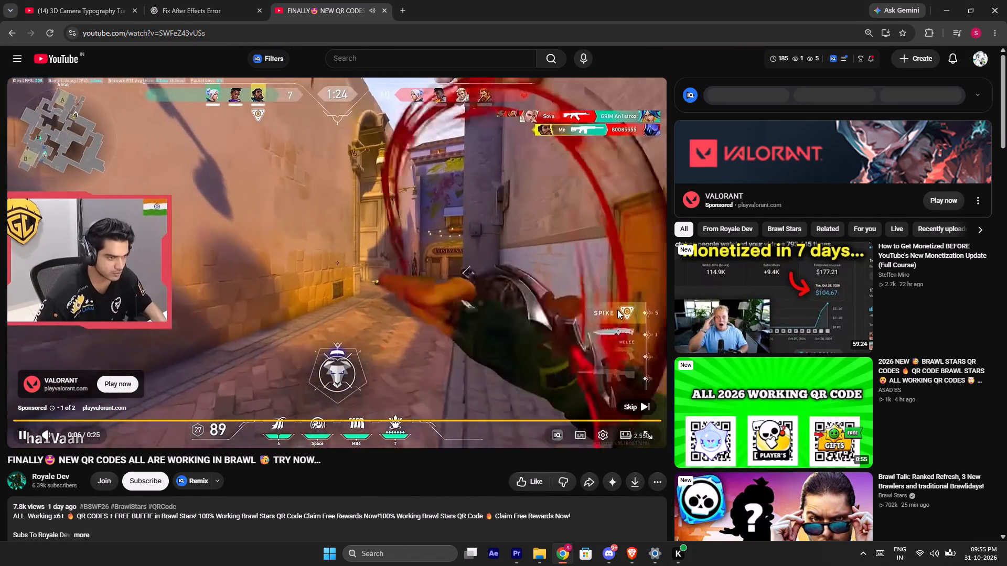
# Skip the ad, watch Royale Dev's Brawl Stars QR code video at several points through to its later part, and close it.
pyautogui.click(637, 407)
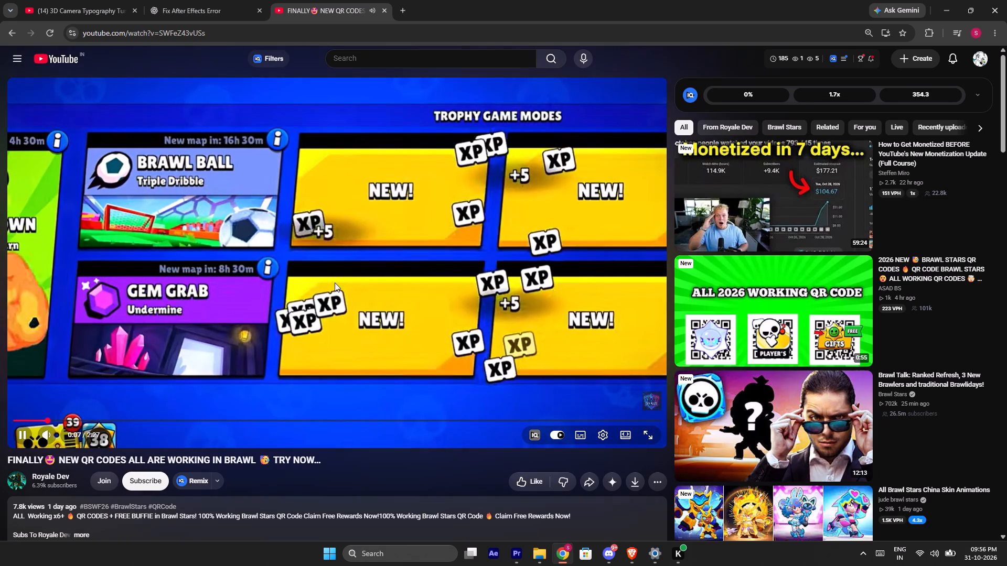
pyautogui.click(389, 252)
pyautogui.click(24, 424)
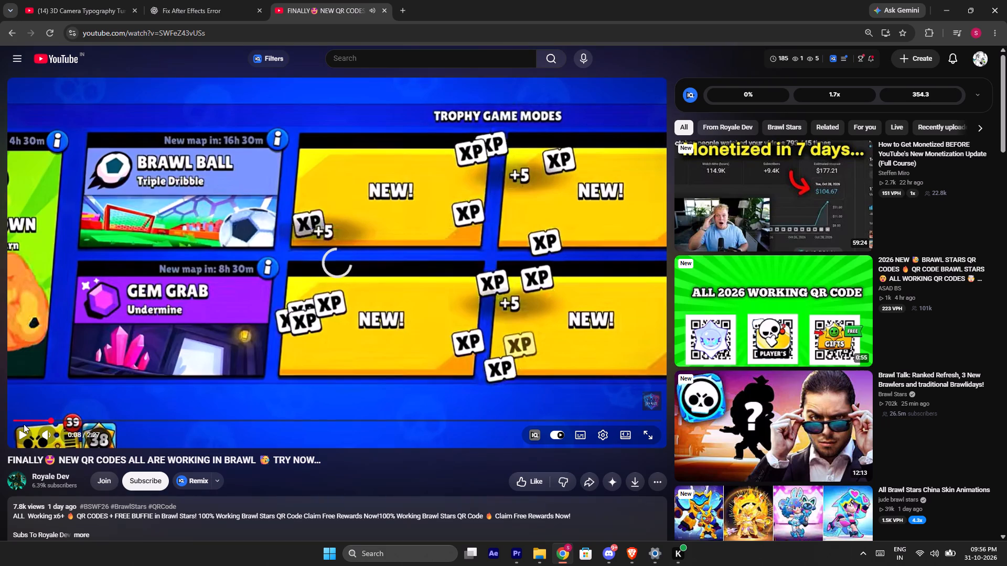
pyautogui.click(25, 419)
pyautogui.click(414, 289)
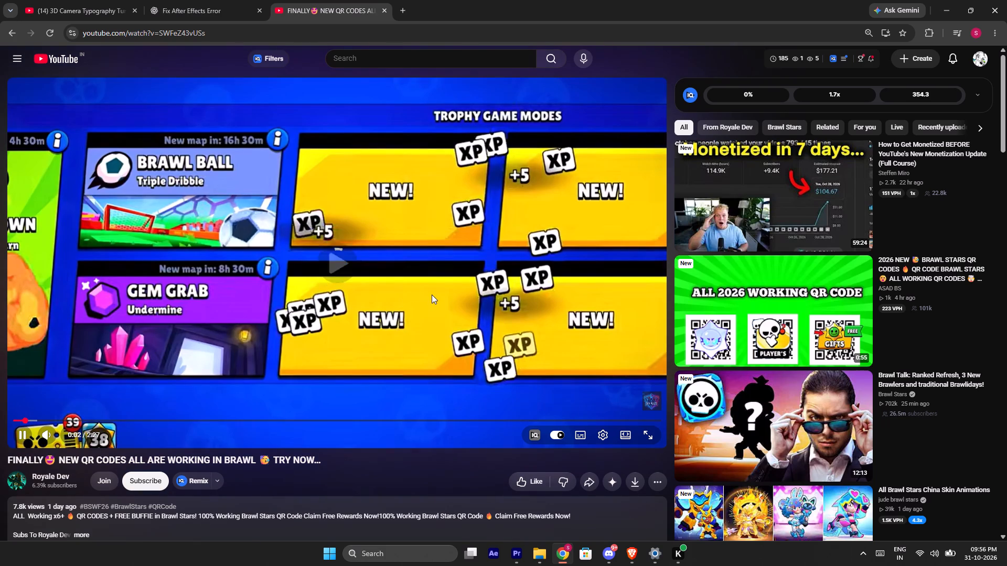
pyautogui.click(432, 292)
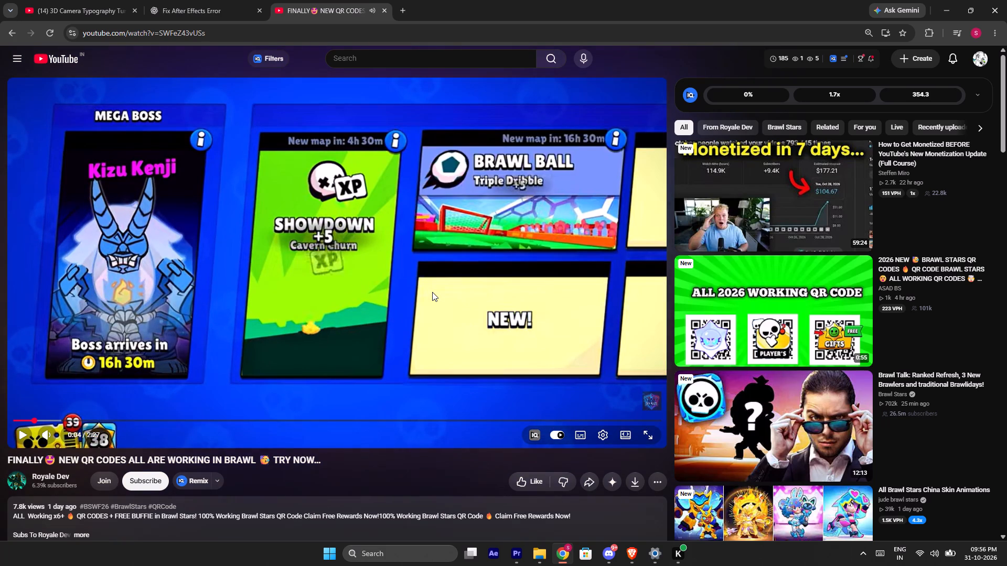
pyautogui.click(432, 292)
pyautogui.click(453, 285)
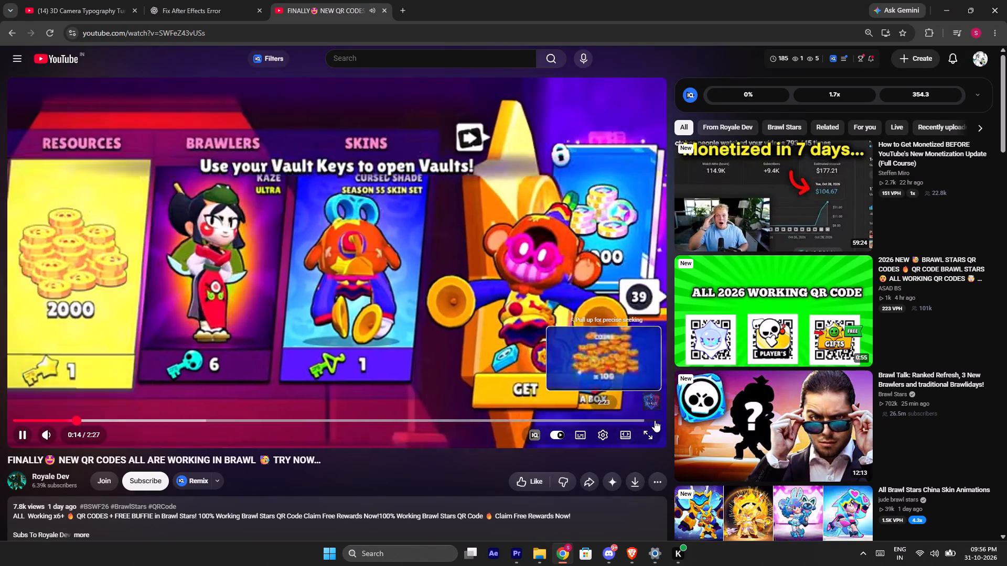
pyautogui.click(369, 416)
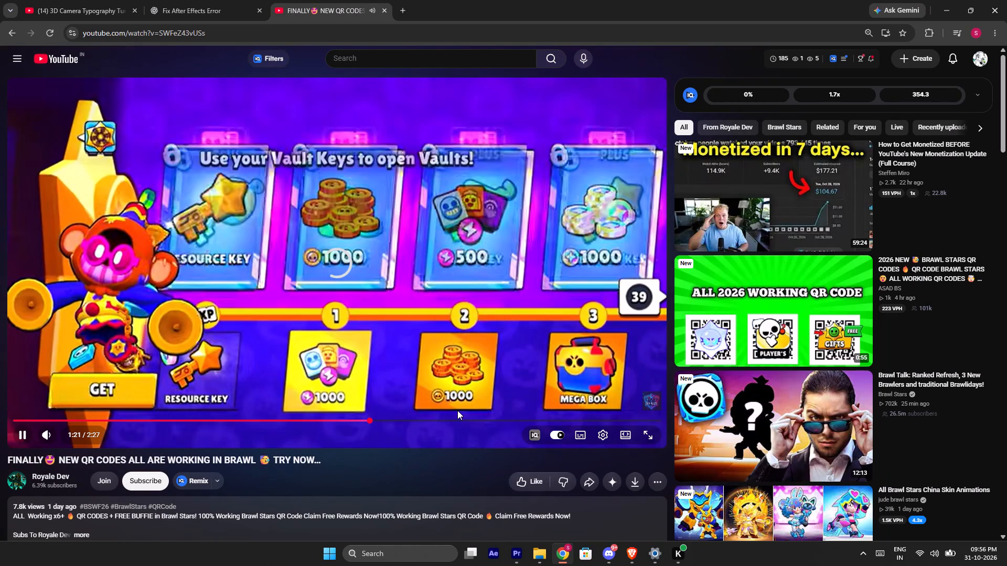
pyautogui.click(428, 419)
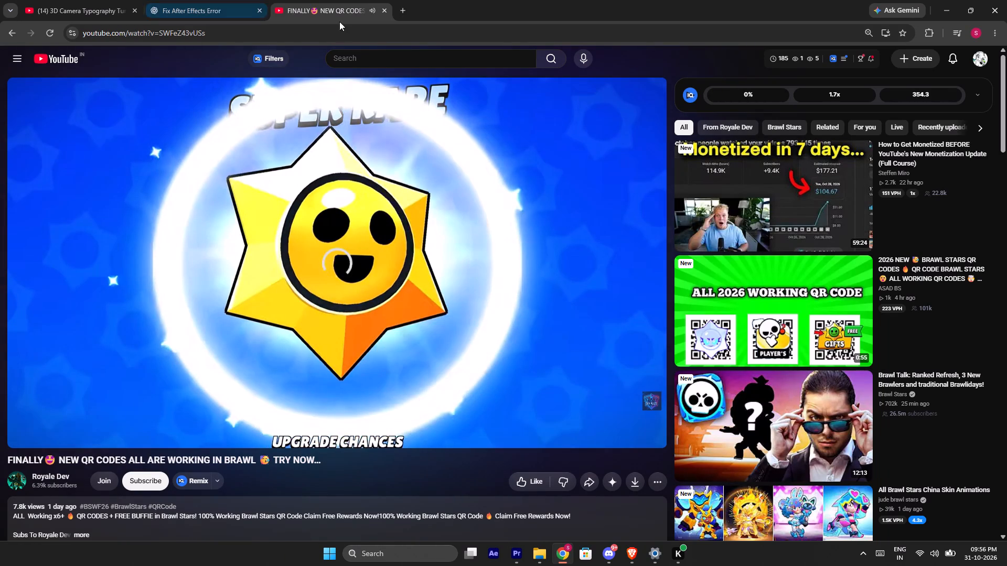
pyautogui.click(384, 10)
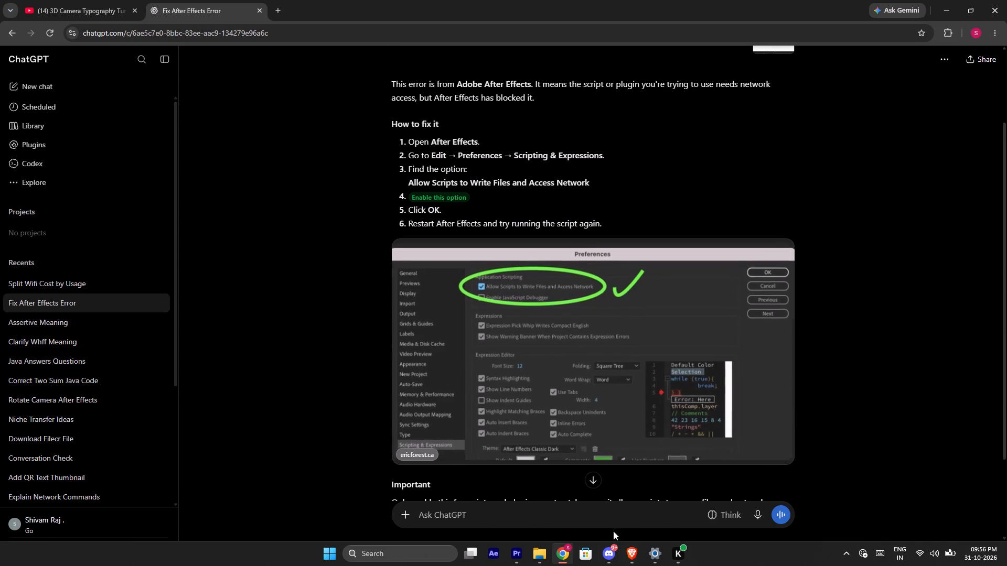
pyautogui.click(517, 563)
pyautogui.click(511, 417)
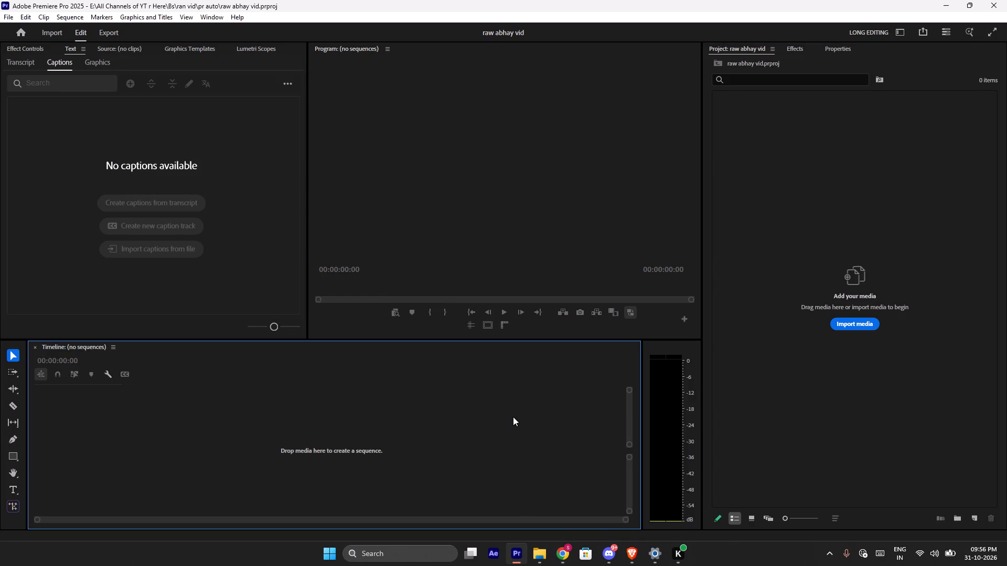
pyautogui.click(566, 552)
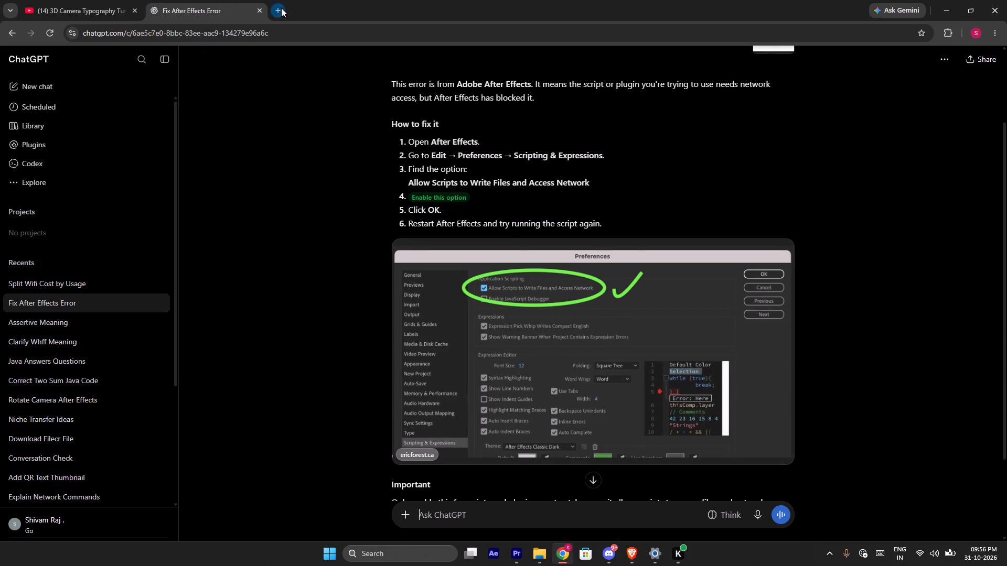
# Open Google Drive in a new browser tab.
pyautogui.click(281, 7)
pyautogui.click(965, 83)
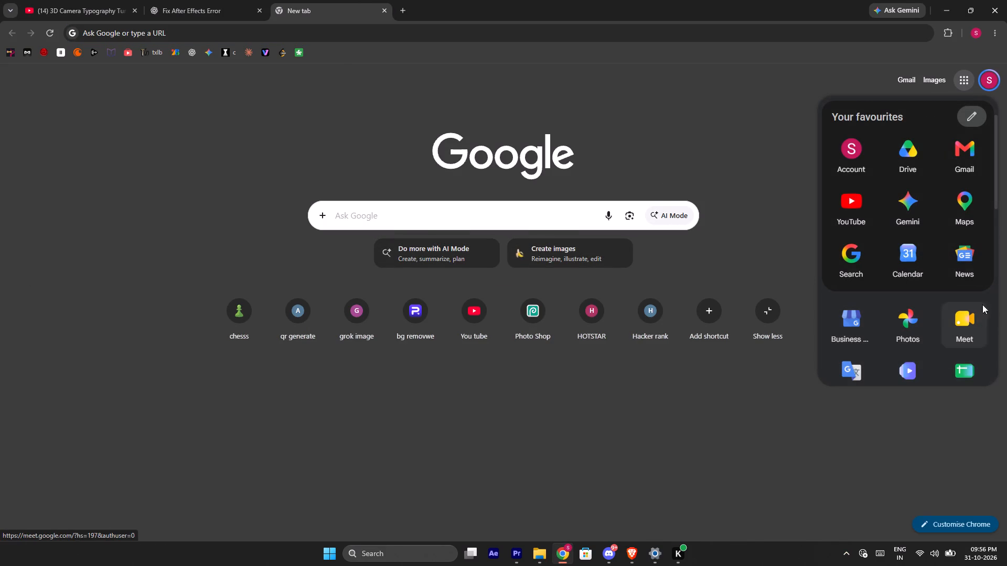
pyautogui.click(908, 156)
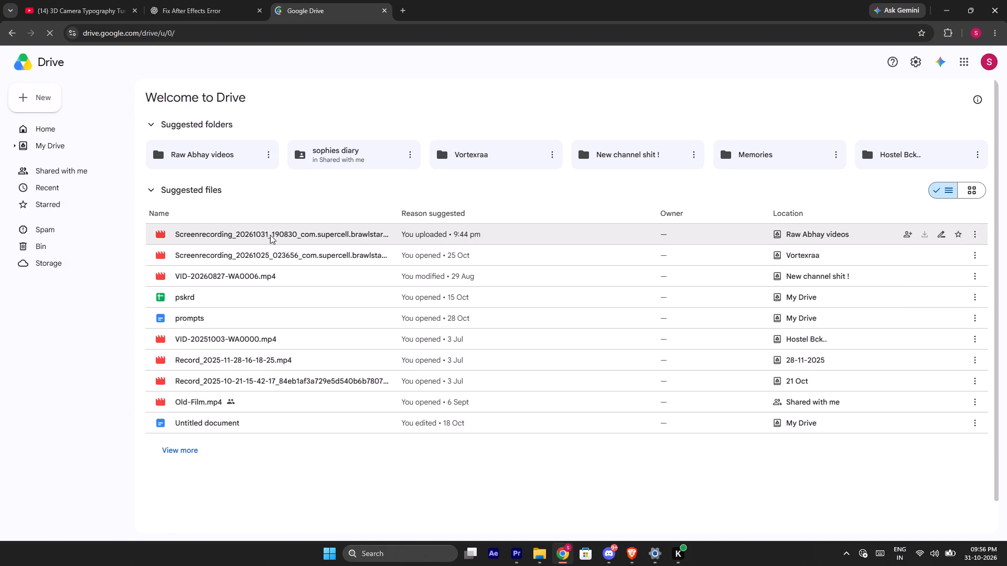
# Download Screenrecording_20261031_190830_com.supercell.brawlstars.mp4 from Drive into E:\All Channels of YT r Here\Bs\ran vid, keeping its file name.
pyautogui.doubleClick(479, 237)
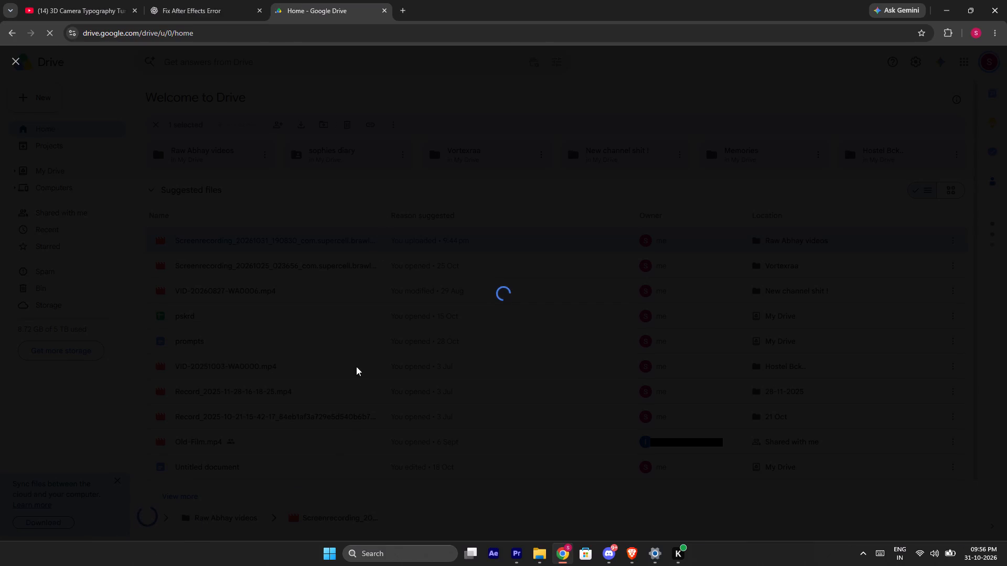
pyautogui.click(13, 60)
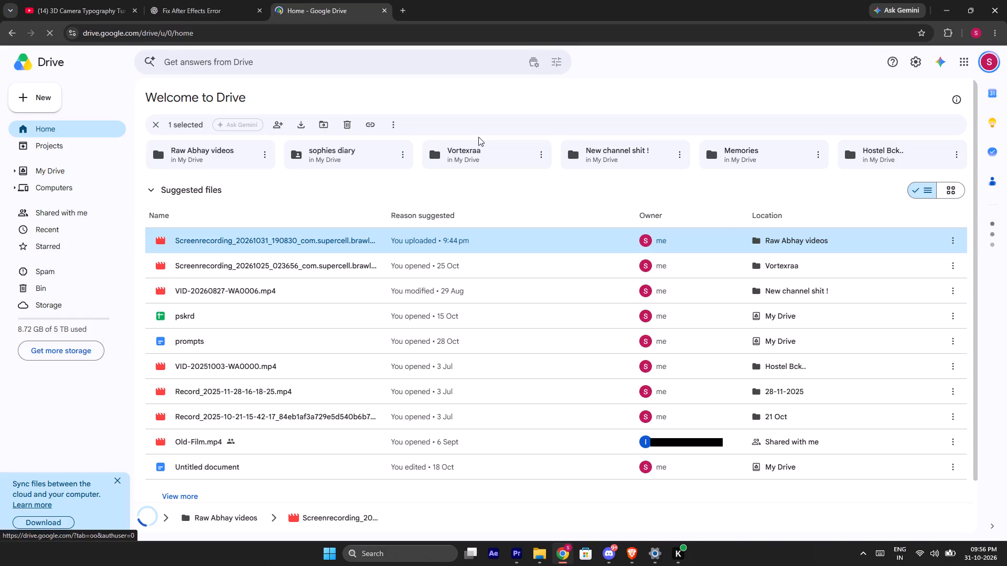
pyautogui.click(900, 240)
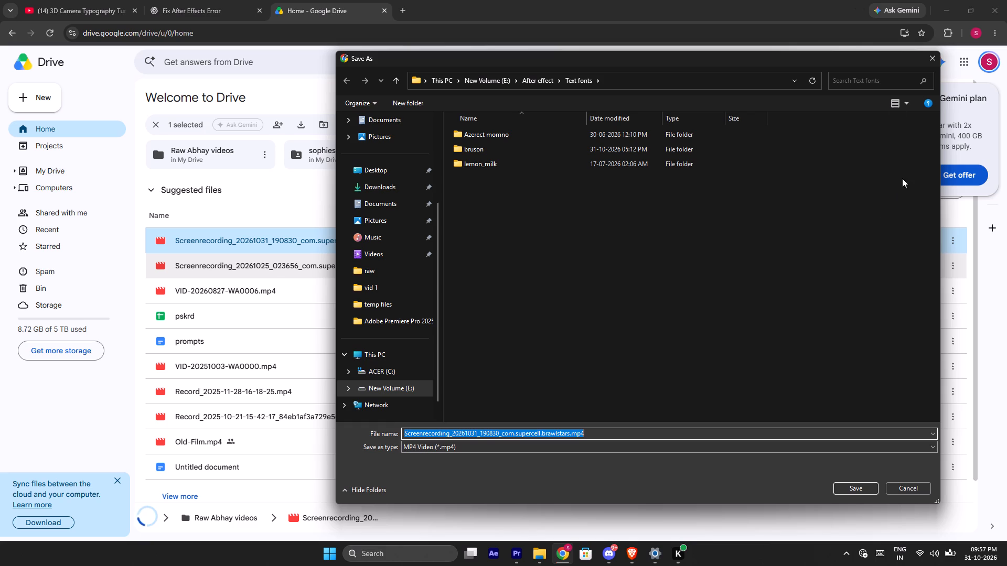
pyautogui.click(469, 80)
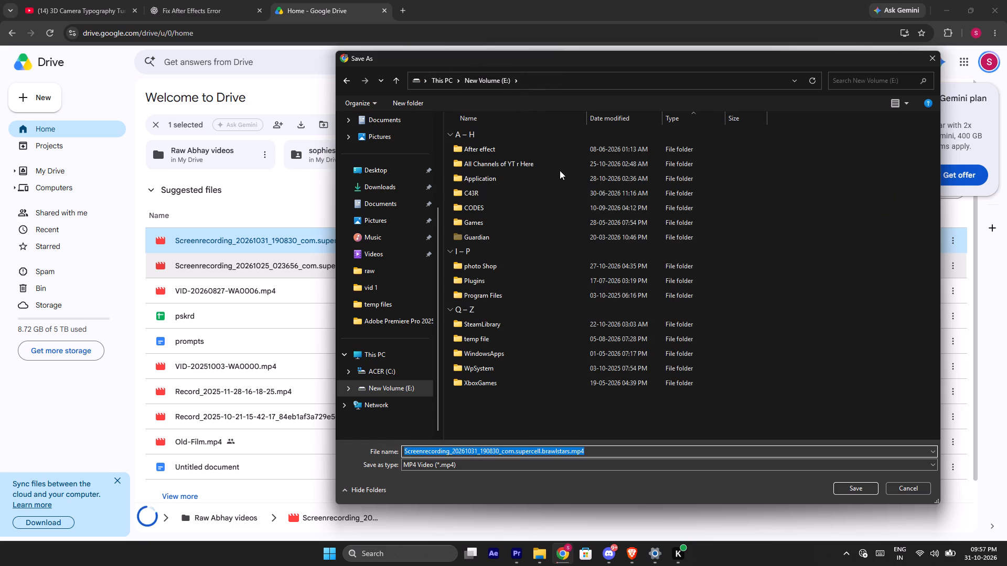
pyautogui.doubleClick(566, 164)
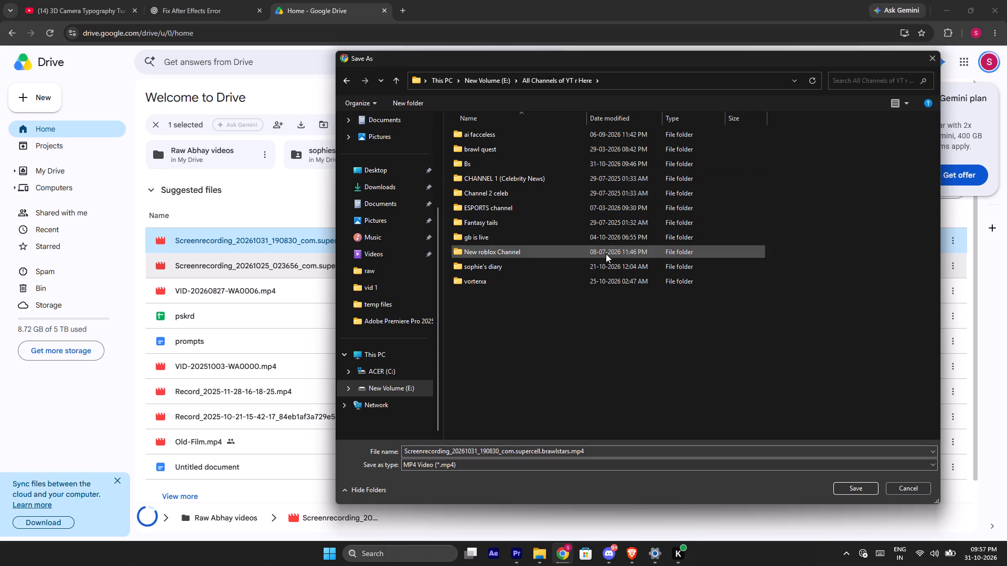
pyautogui.doubleClick(542, 167)
pyautogui.doubleClick(553, 136)
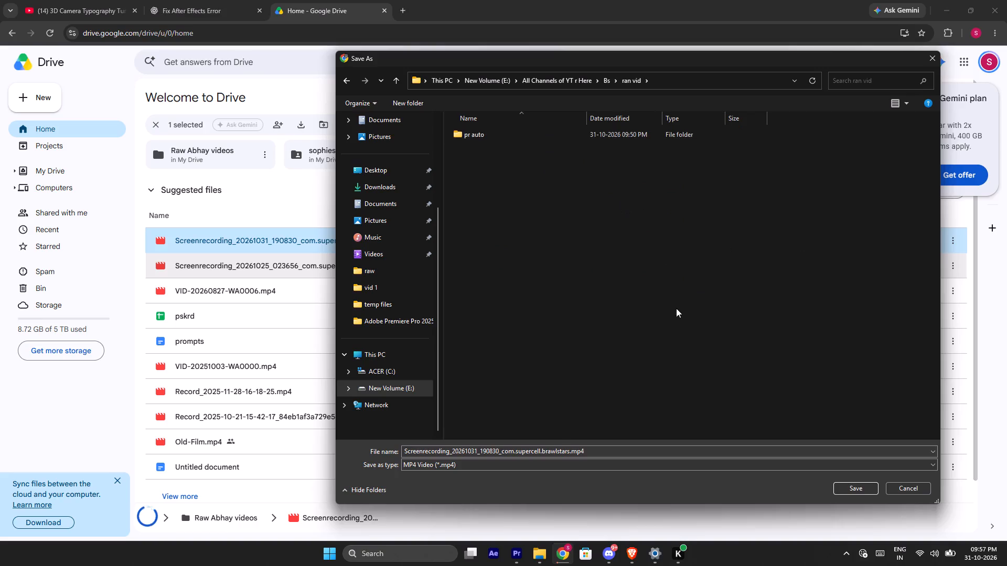
pyautogui.click(861, 487)
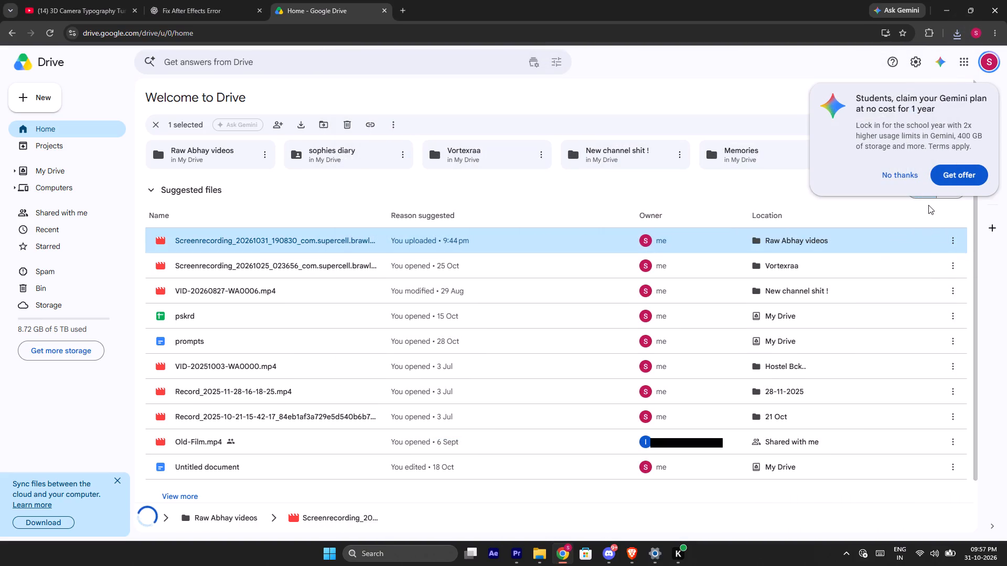
# Check the screen recording's download in the recent download history.
pyautogui.click(956, 36)
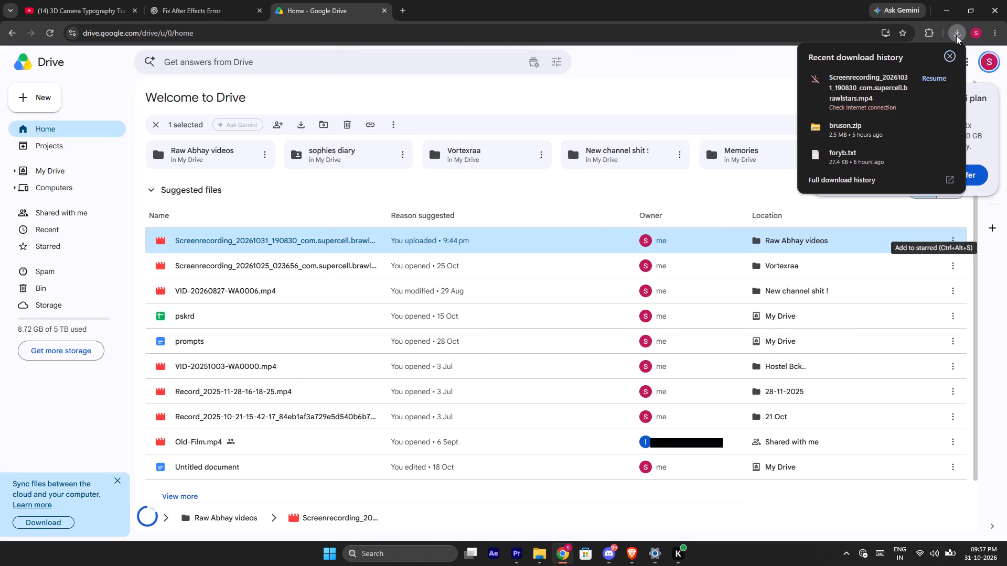
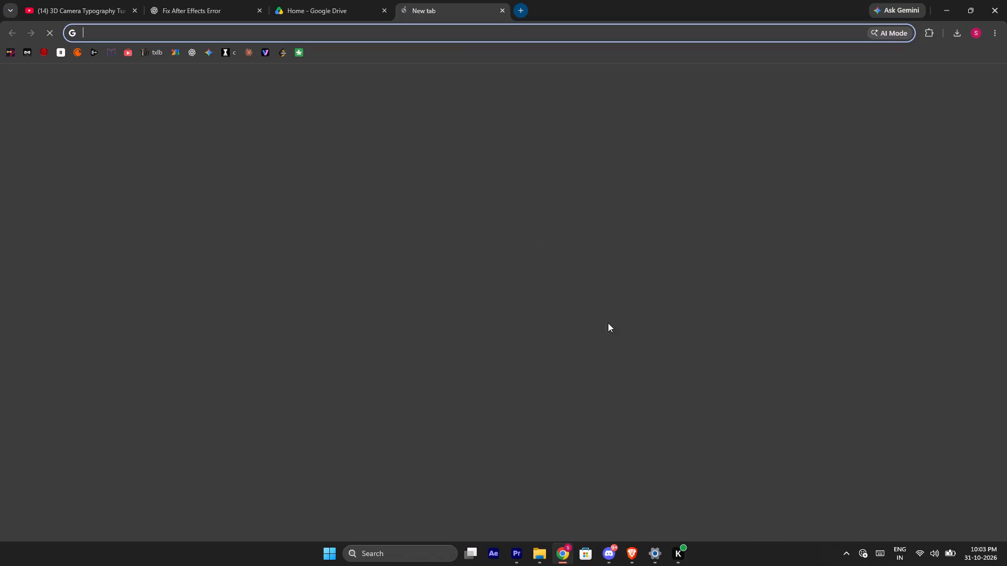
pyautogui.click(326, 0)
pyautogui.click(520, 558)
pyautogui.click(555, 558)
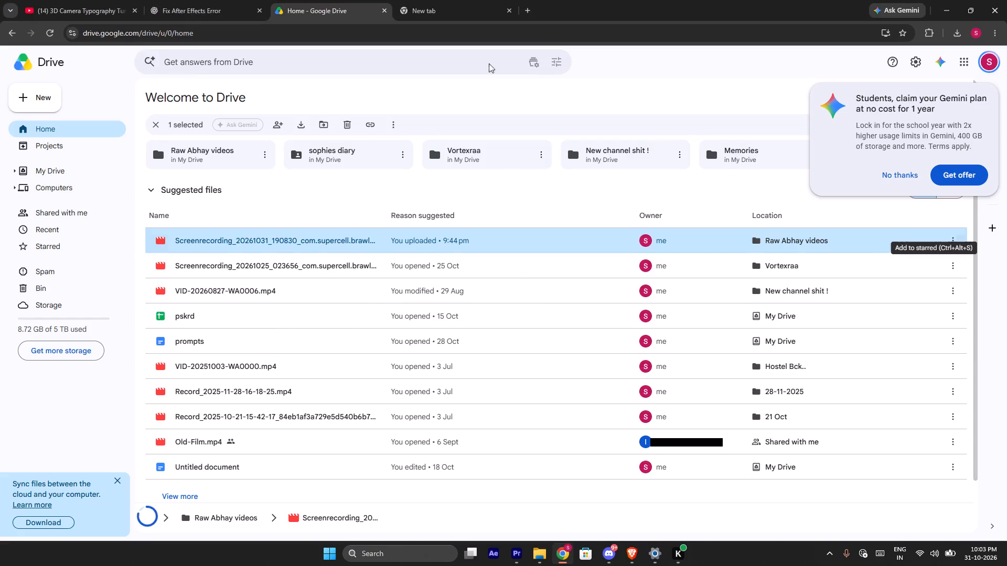
# Search Google for "70 lbs ?" in the empty new browser tab.
pyautogui.click(467, 0)
pyautogui.click(413, 220)
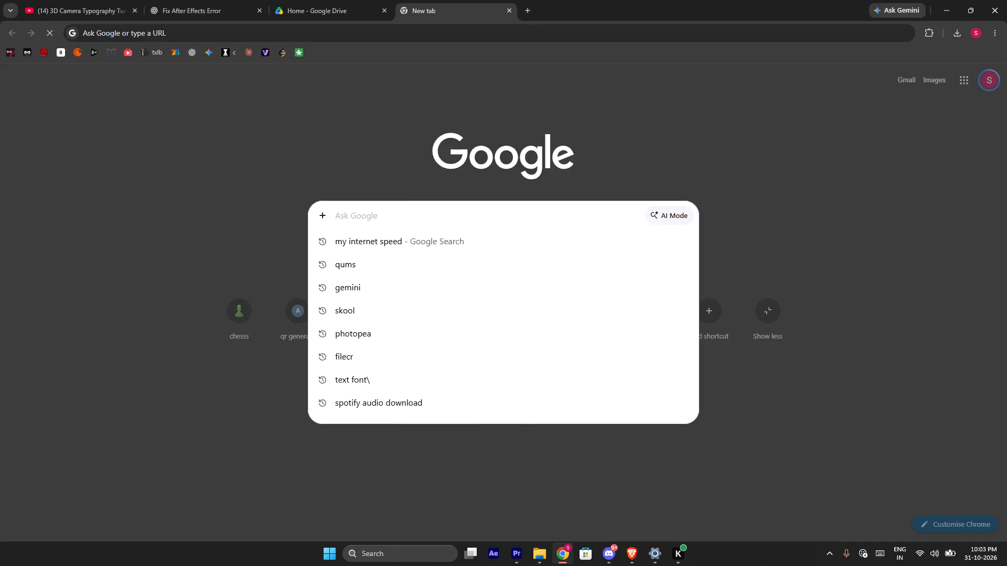
pyautogui.write('70 lbs')
pyautogui.press('space')
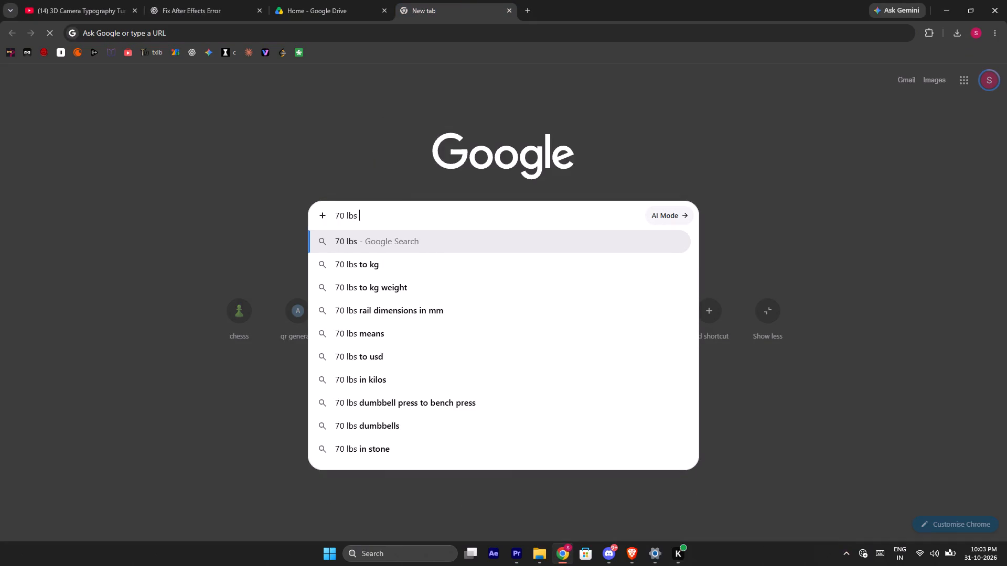
pyautogui.hotkey('shift', '?')
pyautogui.press('Return')
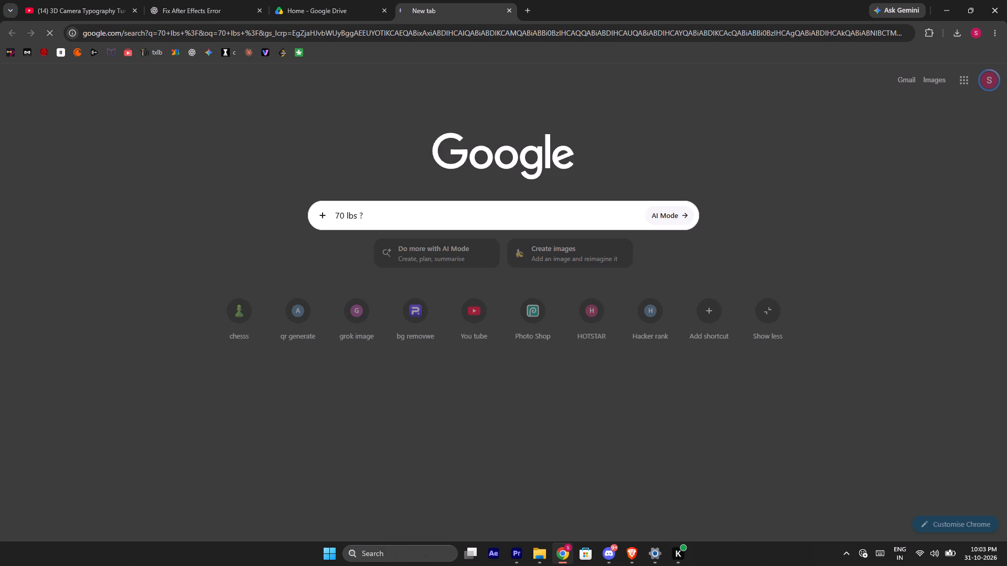
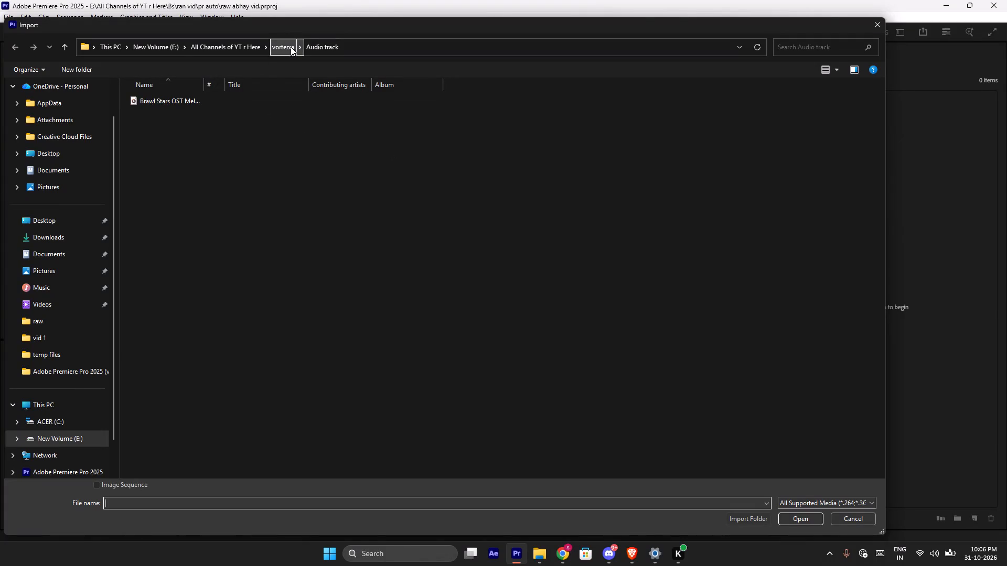
# Import the Brawl Stars screen recording MP4 from the Bs > ran vid folder into the project.
pyautogui.click(223, 45)
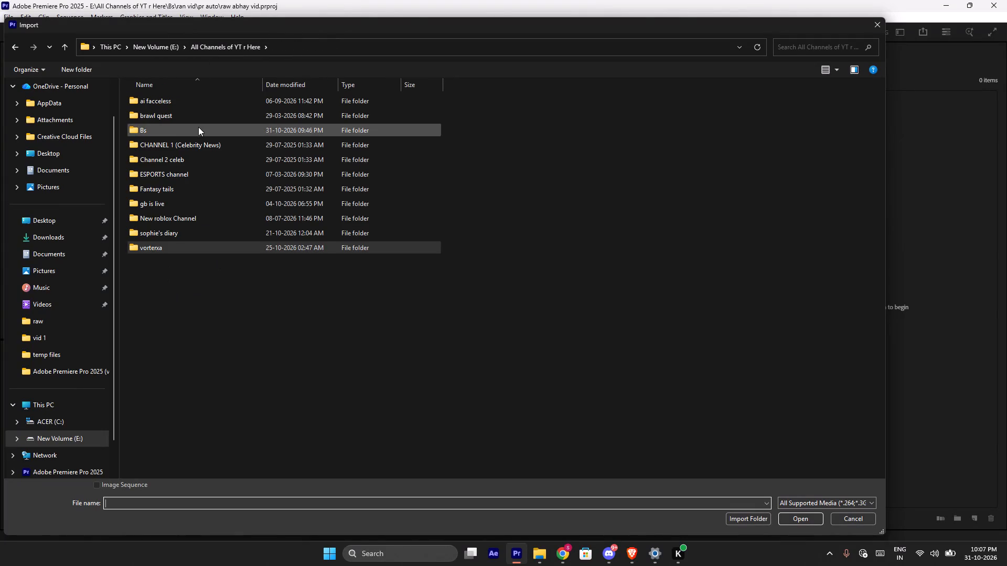
pyautogui.doubleClick(201, 128)
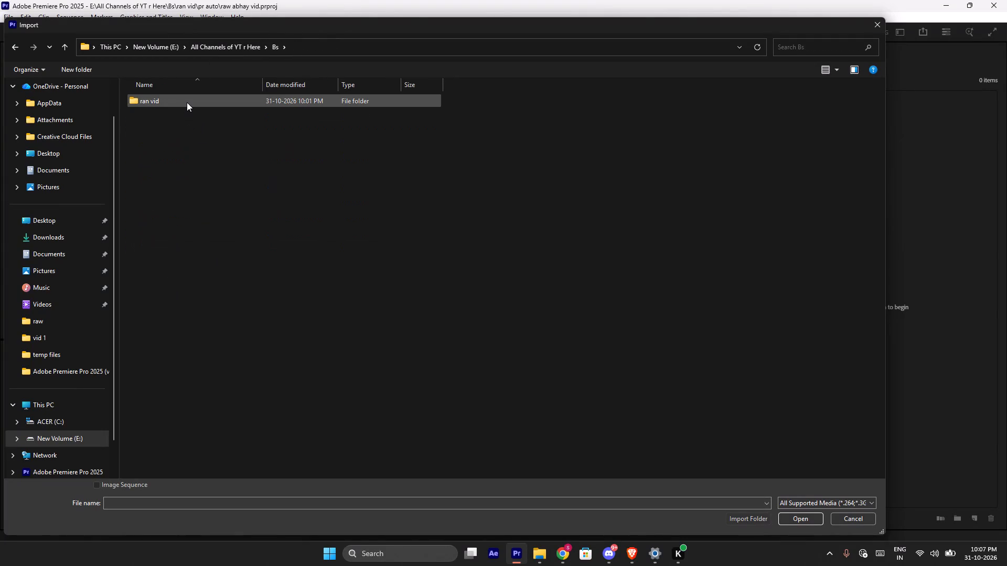
pyautogui.doubleClick(187, 102)
pyautogui.moveTo(284, 230); pyautogui.dragTo(211, 140)
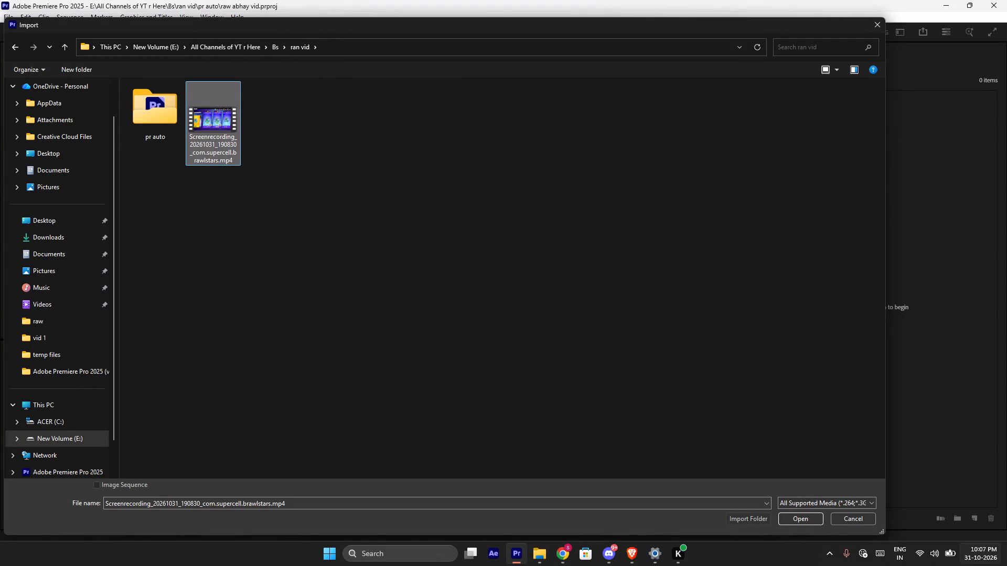
pyautogui.click(809, 518)
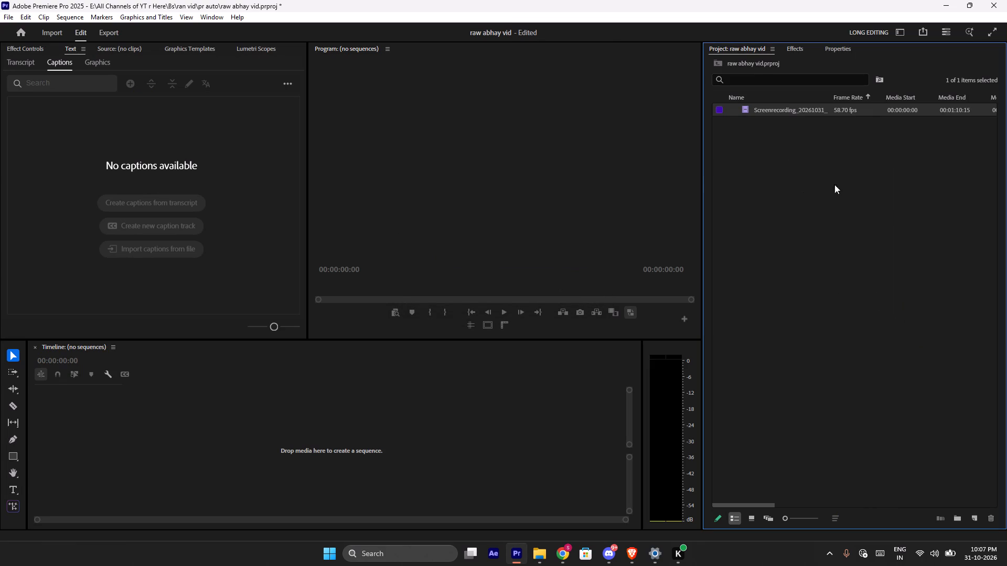
# Open the imported recording in the Source monitor, create a sequence from it in the empty timeline, and dismiss the Generative Extend tip.
pyautogui.moveTo(754, 108); pyautogui.dragTo(818, 299)
pyautogui.doubleClick(746, 109)
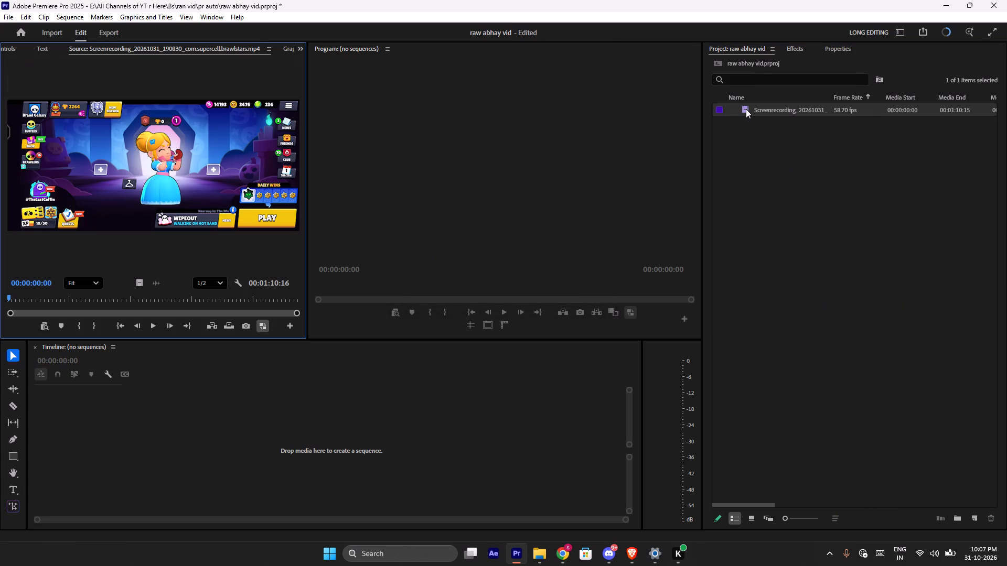
pyautogui.click(329, 447)
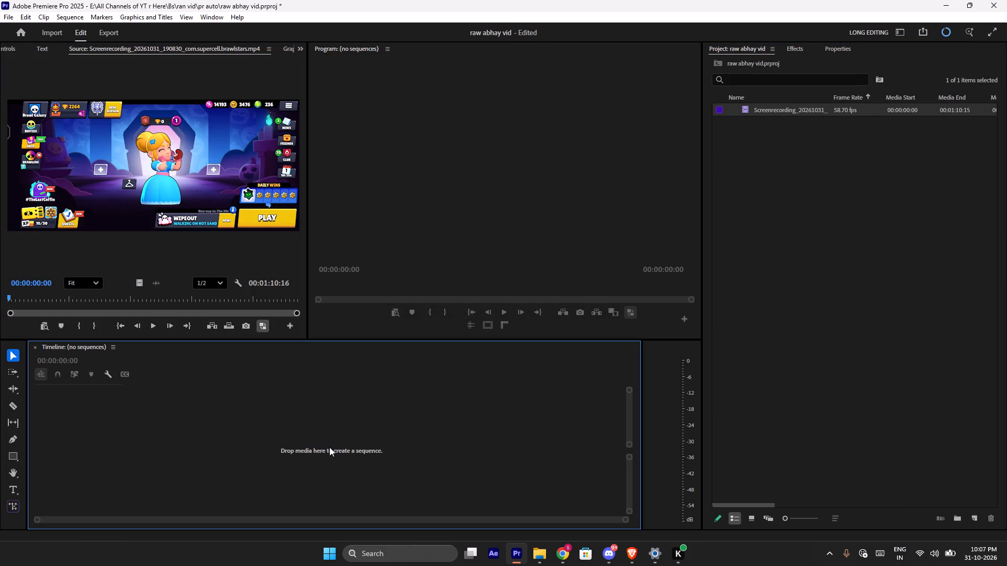
pyautogui.moveTo(746, 111); pyautogui.dragTo(321, 474)
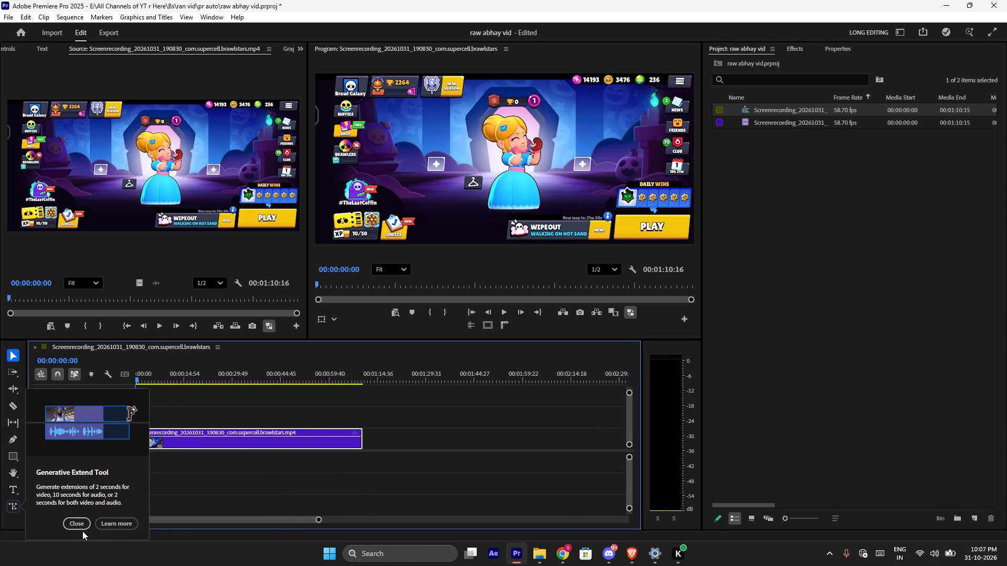
pyautogui.click(81, 525)
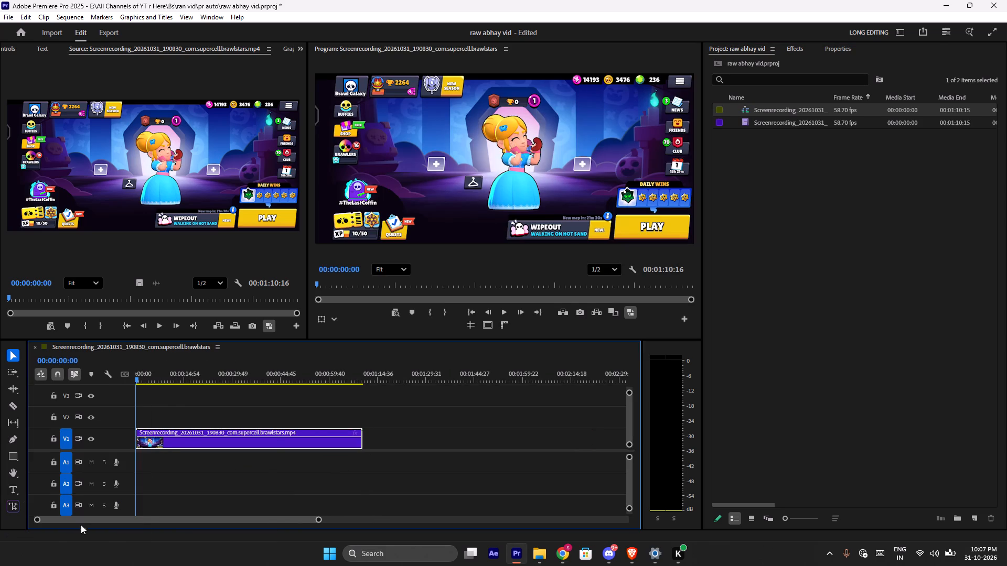
# Enlarge the clip in the timeline and scrub through the recording to about 00:00:29:37.
pyautogui.moveTo(143, 377); pyautogui.dragTo(95, 431)
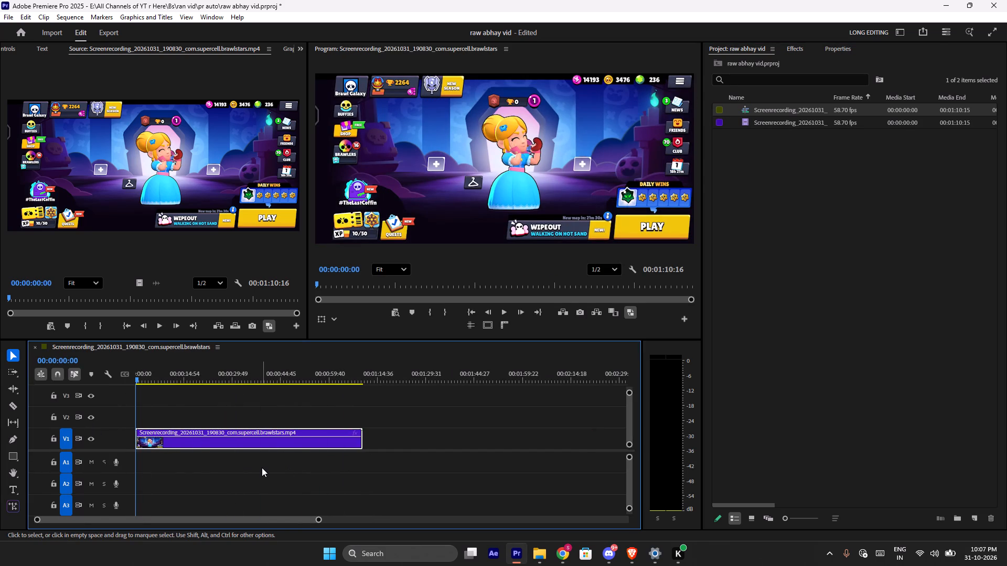
pyautogui.keyDown('alt'); pyautogui.scroll(4, 262, 467); pyautogui.keyUp('alt')
pyautogui.scroll(20, 284, 467)
pyautogui.scroll(9, 284, 467)
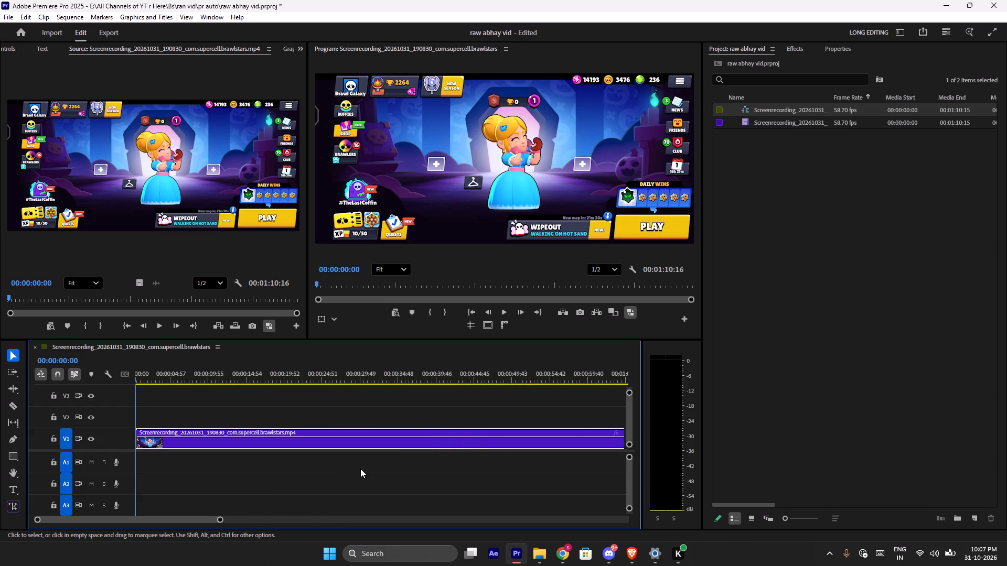
pyautogui.moveTo(143, 378); pyautogui.dragTo(328, 390)
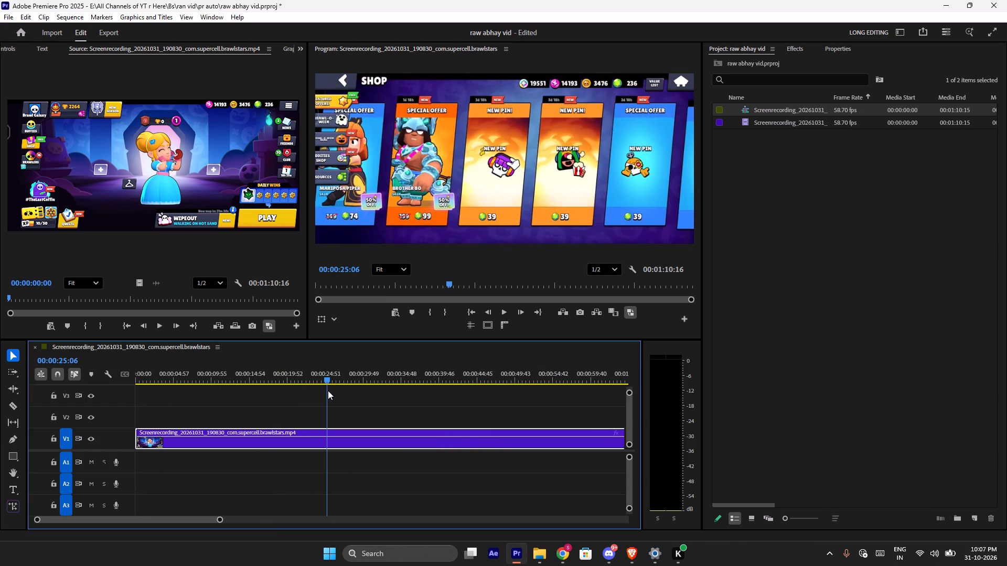
pyautogui.moveTo(328, 390); pyautogui.dragTo(358, 391)
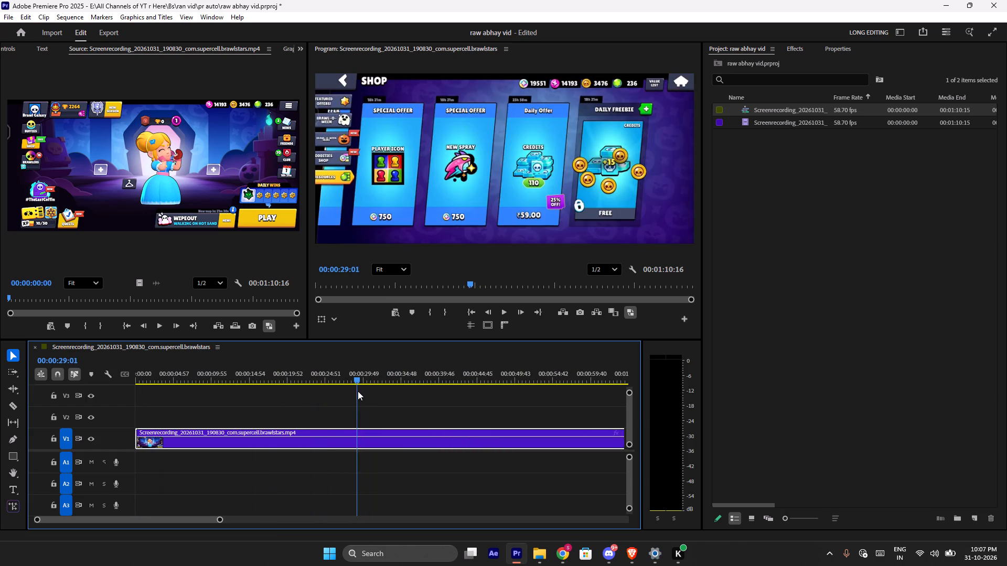
pyautogui.moveTo(358, 391); pyautogui.dragTo(362, 391)
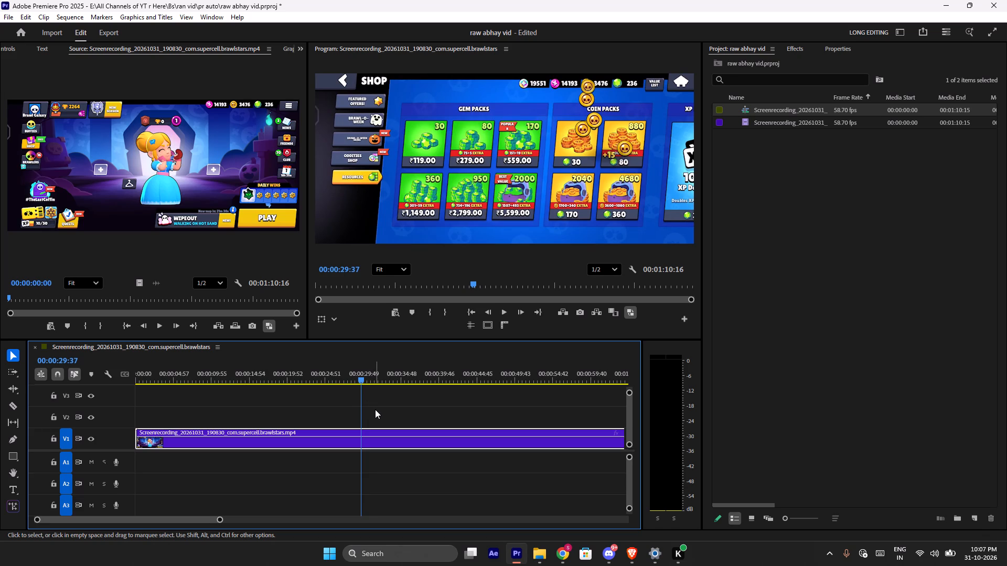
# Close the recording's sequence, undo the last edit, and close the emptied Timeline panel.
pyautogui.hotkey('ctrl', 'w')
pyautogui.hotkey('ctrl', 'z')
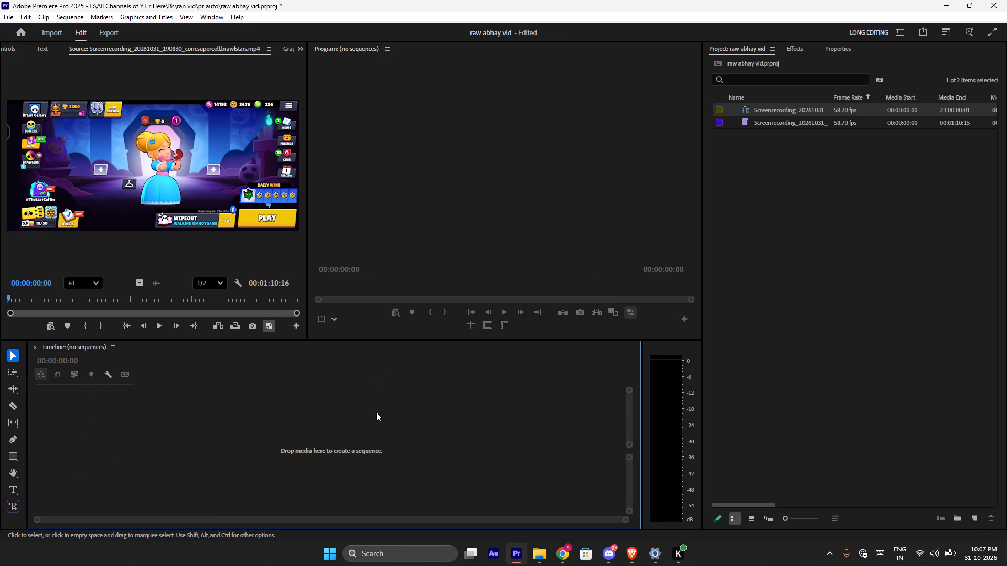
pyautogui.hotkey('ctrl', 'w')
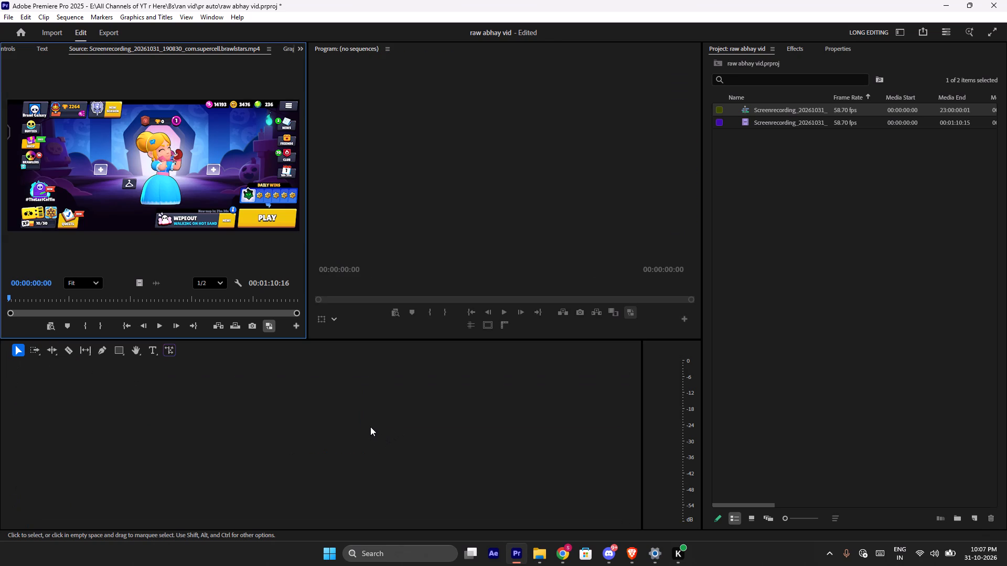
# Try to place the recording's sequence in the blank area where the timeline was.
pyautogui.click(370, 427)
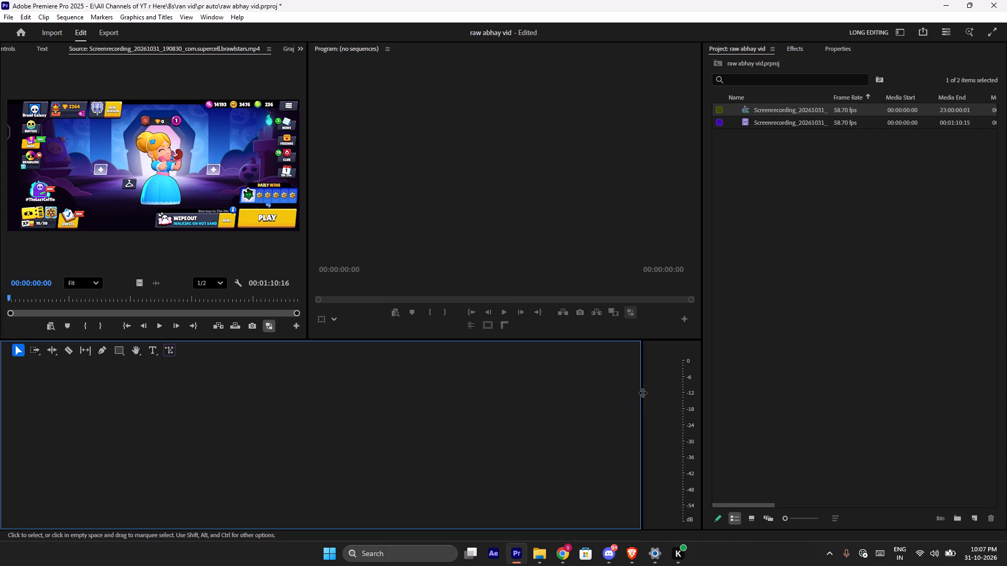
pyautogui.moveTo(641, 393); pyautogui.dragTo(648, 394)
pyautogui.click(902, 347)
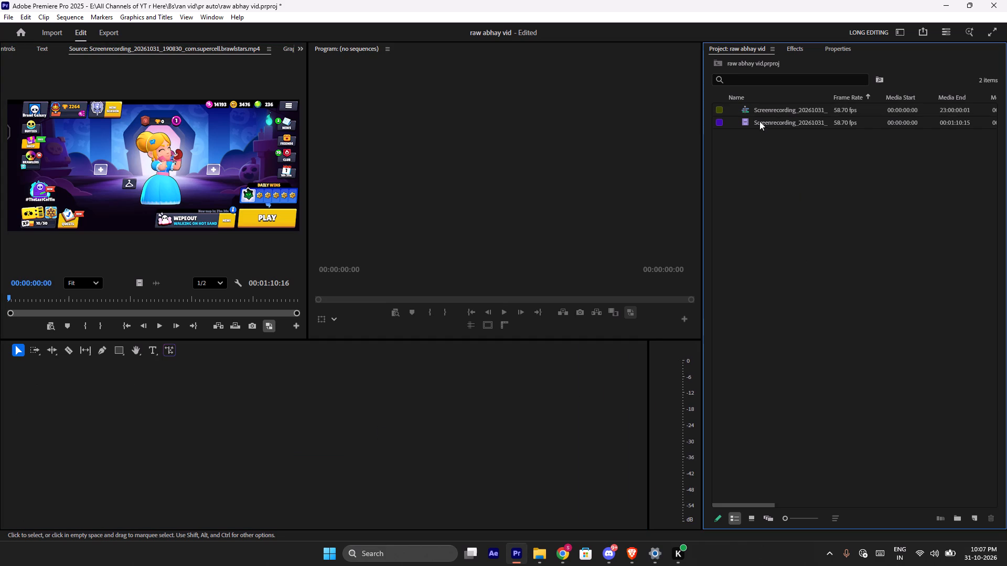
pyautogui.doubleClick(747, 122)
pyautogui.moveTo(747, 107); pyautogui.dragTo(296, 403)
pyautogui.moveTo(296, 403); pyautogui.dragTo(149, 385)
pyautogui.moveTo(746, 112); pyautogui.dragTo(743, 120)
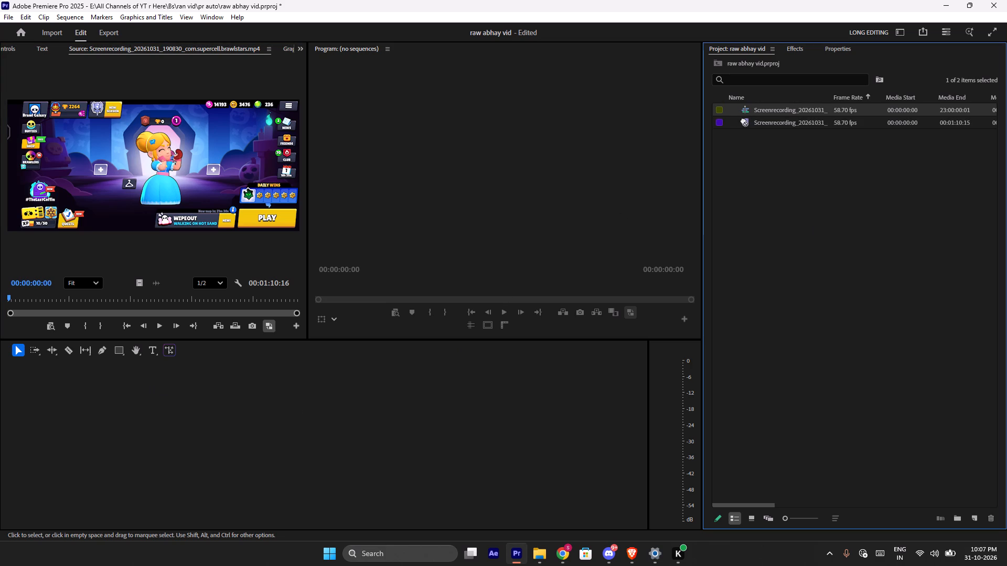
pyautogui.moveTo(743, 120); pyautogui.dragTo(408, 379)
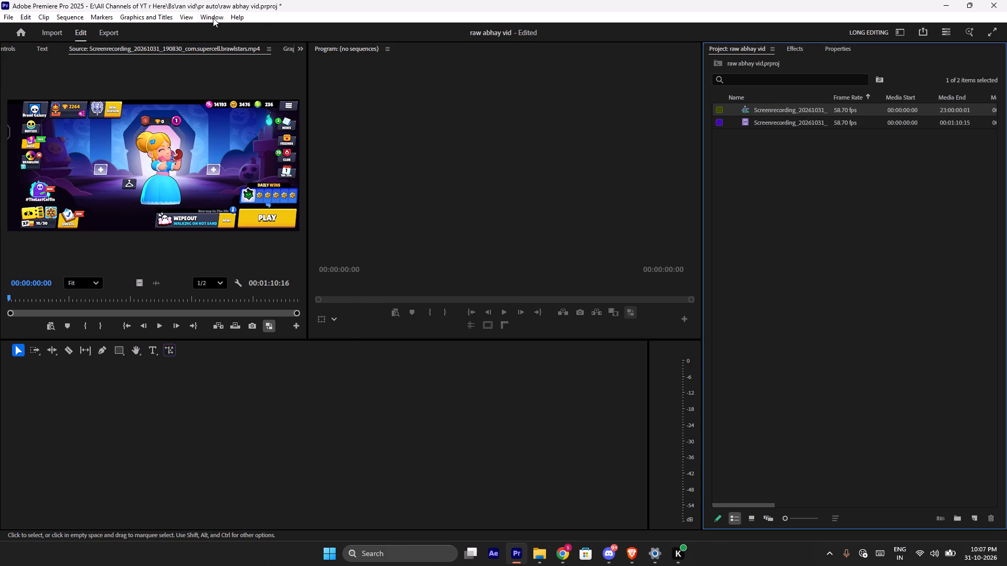
# Reset the Long Editing workspace to its saved layout.
pyautogui.click(213, 18)
pyautogui.click(307, 30)
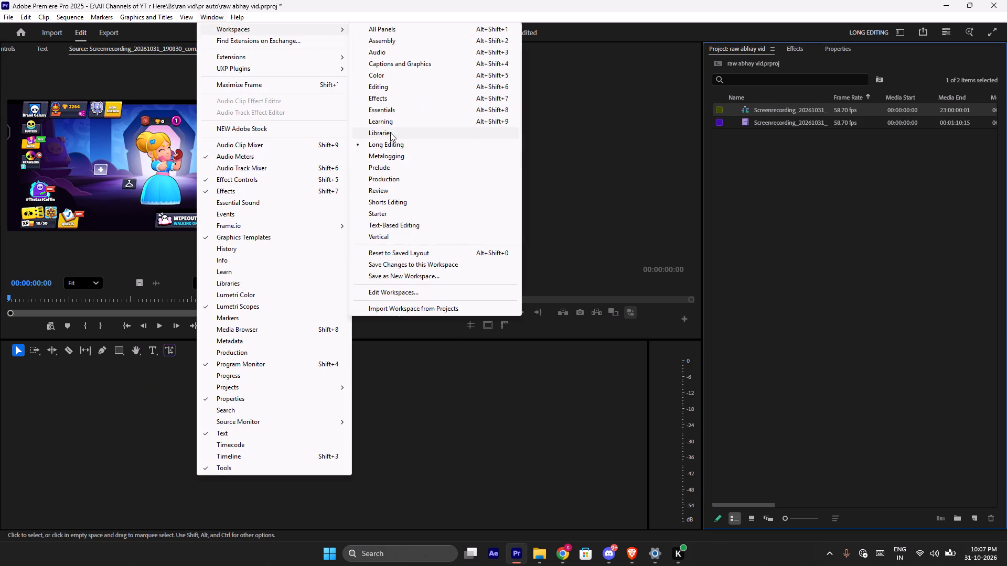
pyautogui.click(390, 145)
pyautogui.click(211, 15)
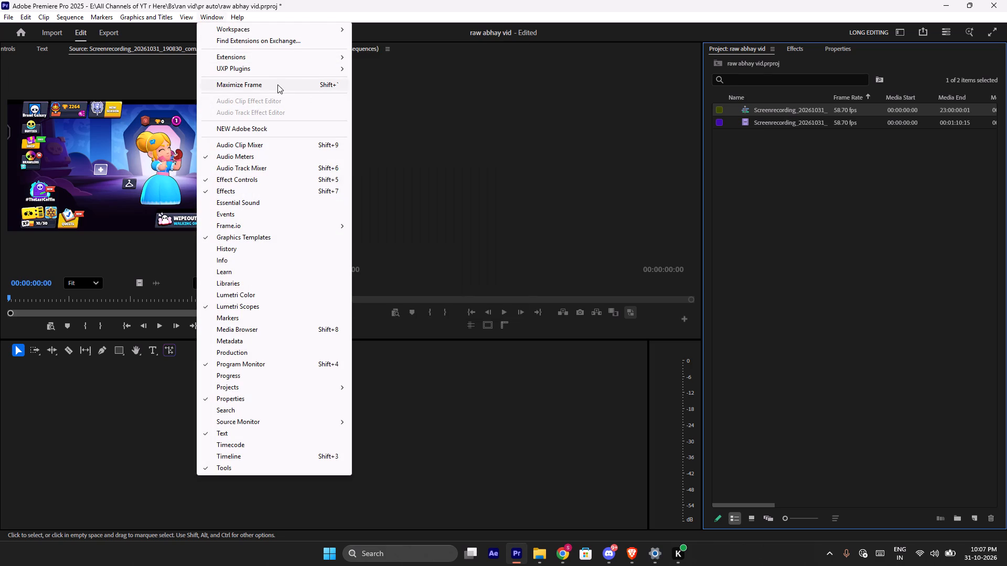
pyautogui.click(331, 27)
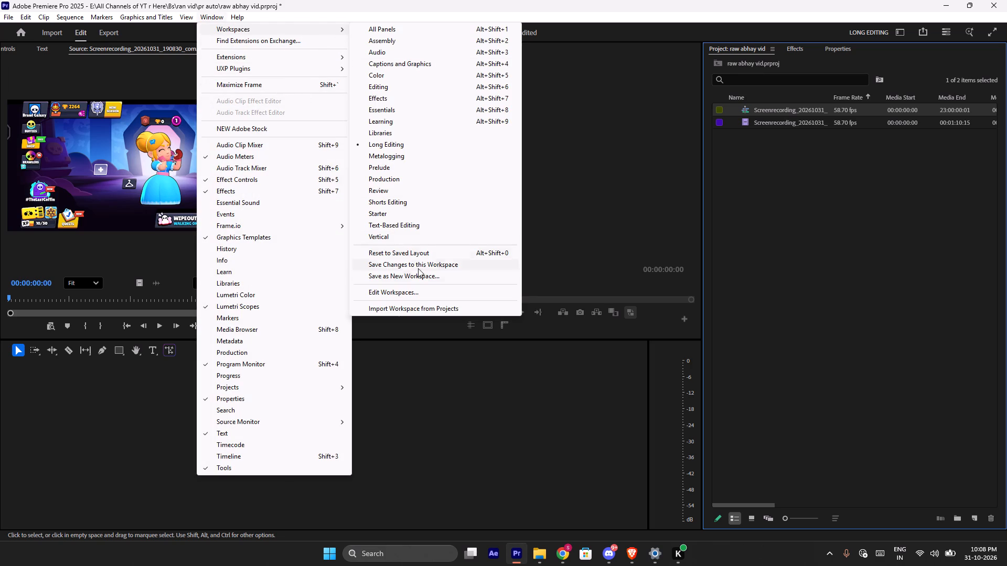
pyautogui.click(438, 254)
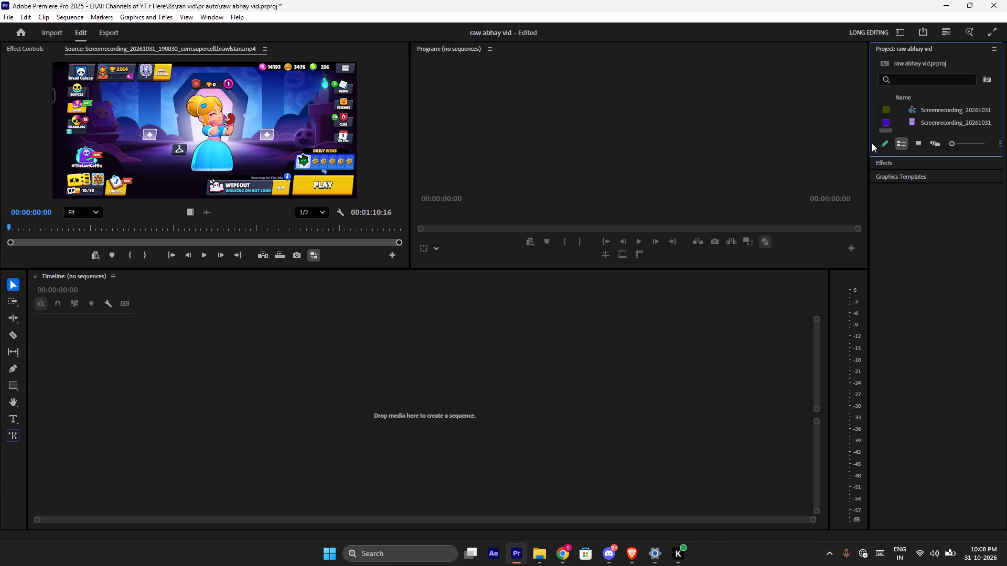
# Resize the workspace: narrow the Source monitor, widen the Project panel, and make both monitors taller above the timeline.
pyautogui.click(785, 150)
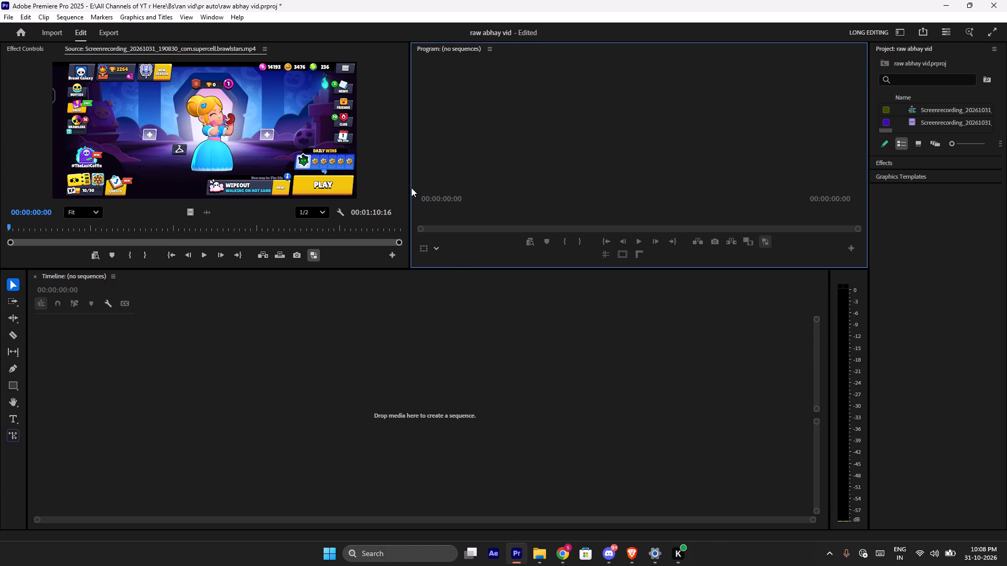
pyautogui.moveTo(410, 188); pyautogui.dragTo(367, 198)
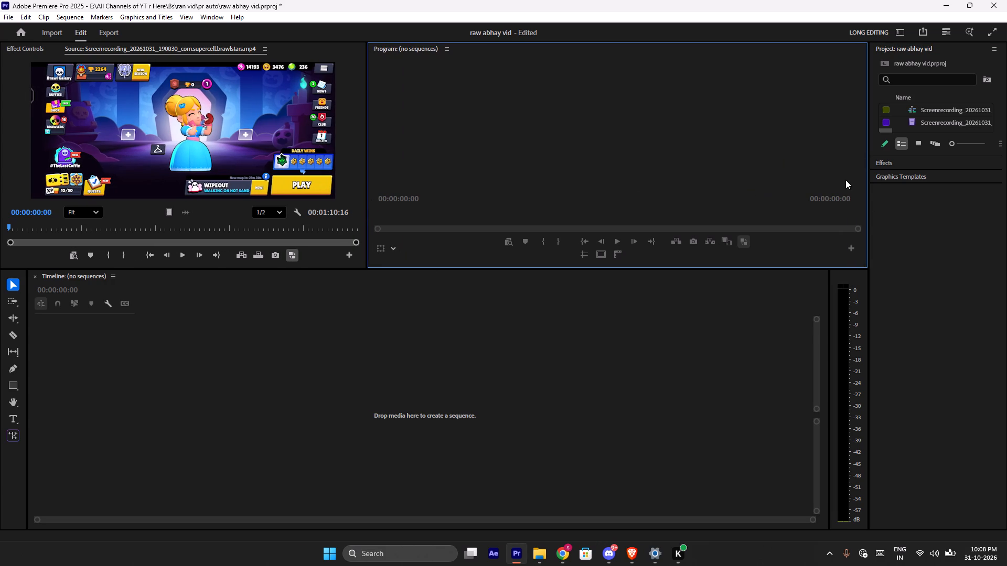
pyautogui.moveTo(869, 151); pyautogui.dragTo(697, 180)
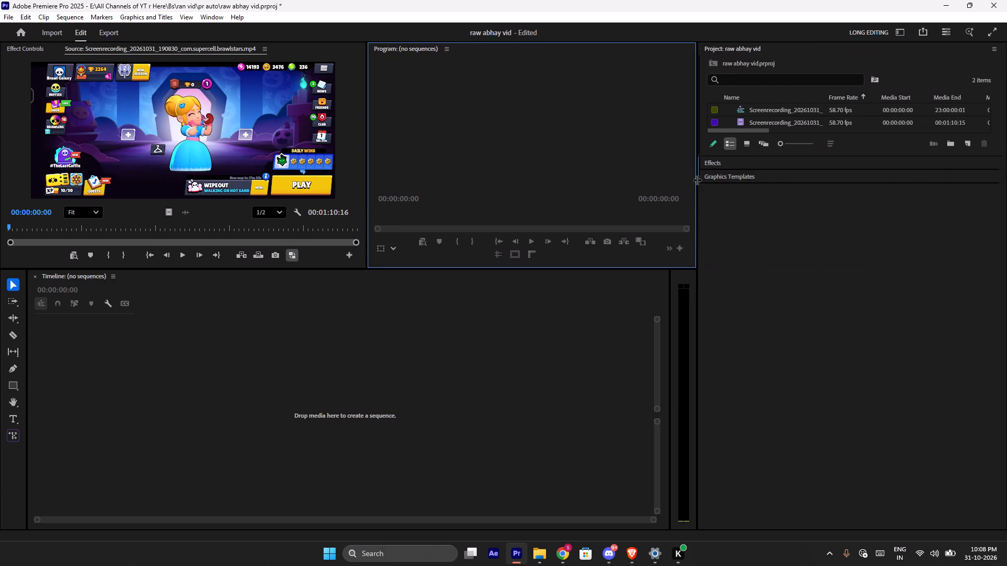
pyautogui.moveTo(697, 180); pyautogui.dragTo(752, 190)
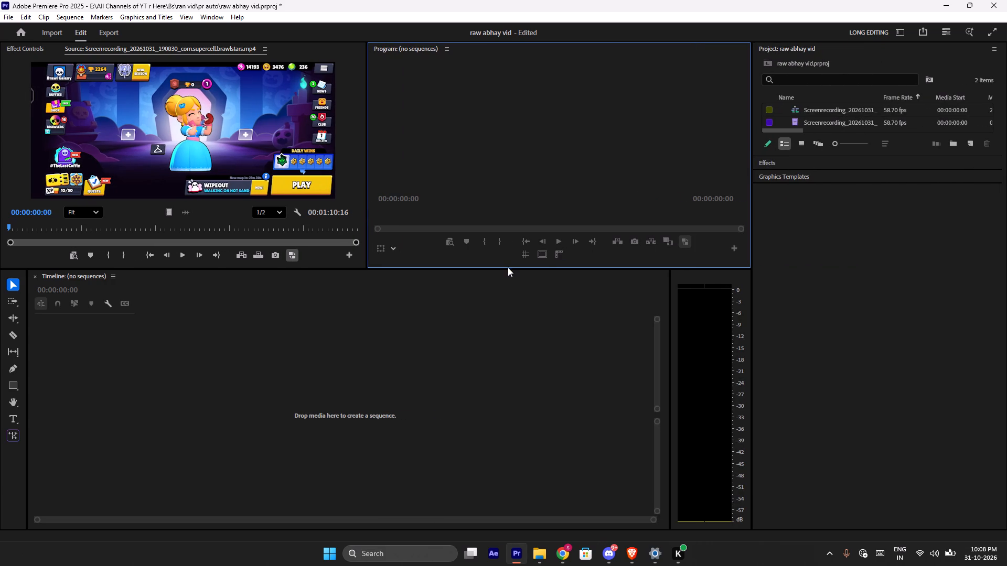
pyautogui.moveTo(510, 268); pyautogui.dragTo(508, 318)
pyautogui.click(316, 423)
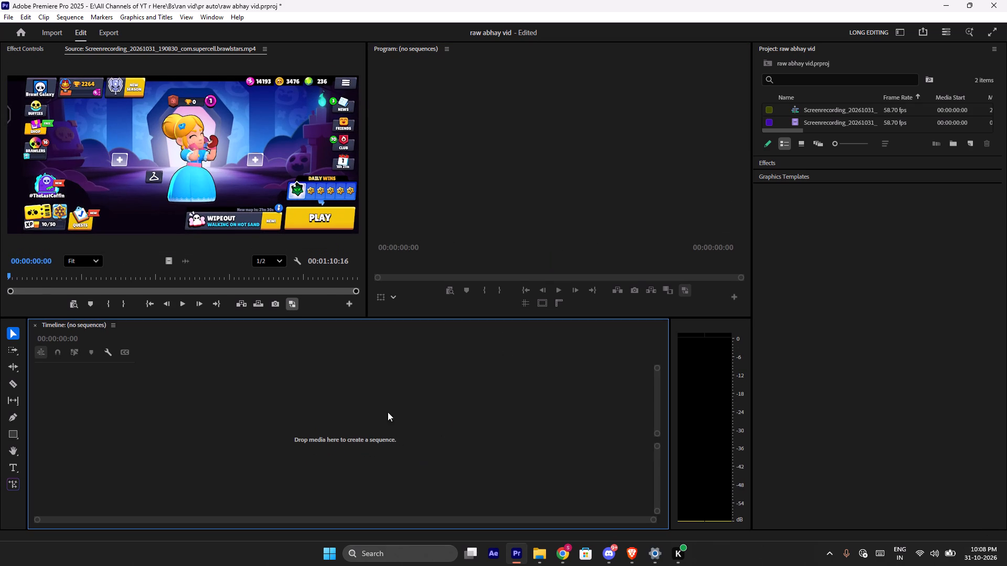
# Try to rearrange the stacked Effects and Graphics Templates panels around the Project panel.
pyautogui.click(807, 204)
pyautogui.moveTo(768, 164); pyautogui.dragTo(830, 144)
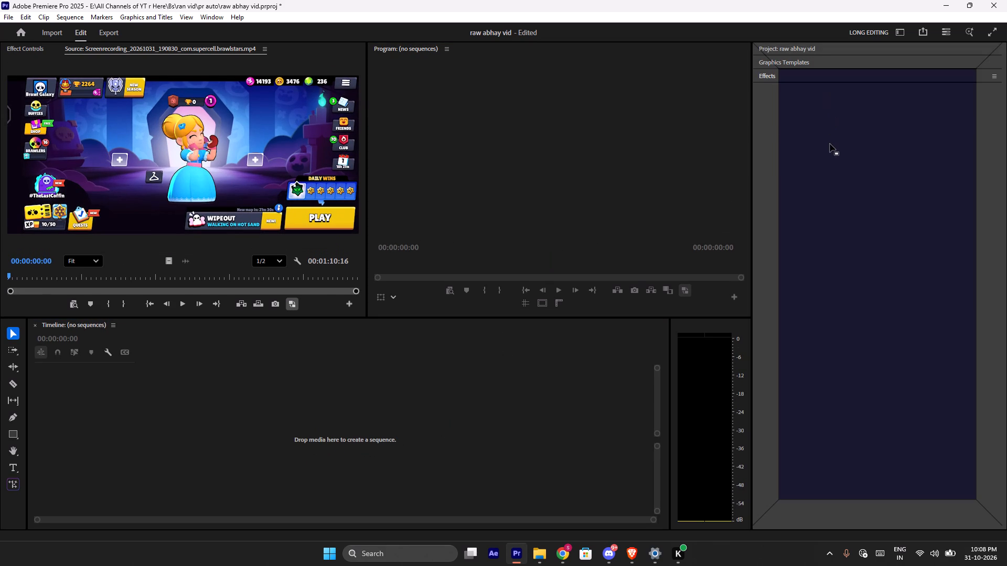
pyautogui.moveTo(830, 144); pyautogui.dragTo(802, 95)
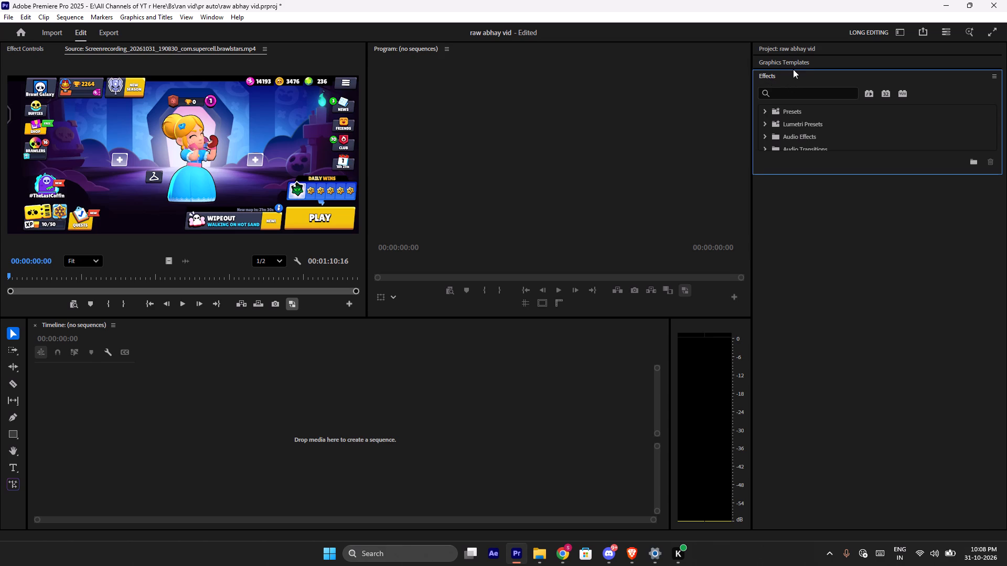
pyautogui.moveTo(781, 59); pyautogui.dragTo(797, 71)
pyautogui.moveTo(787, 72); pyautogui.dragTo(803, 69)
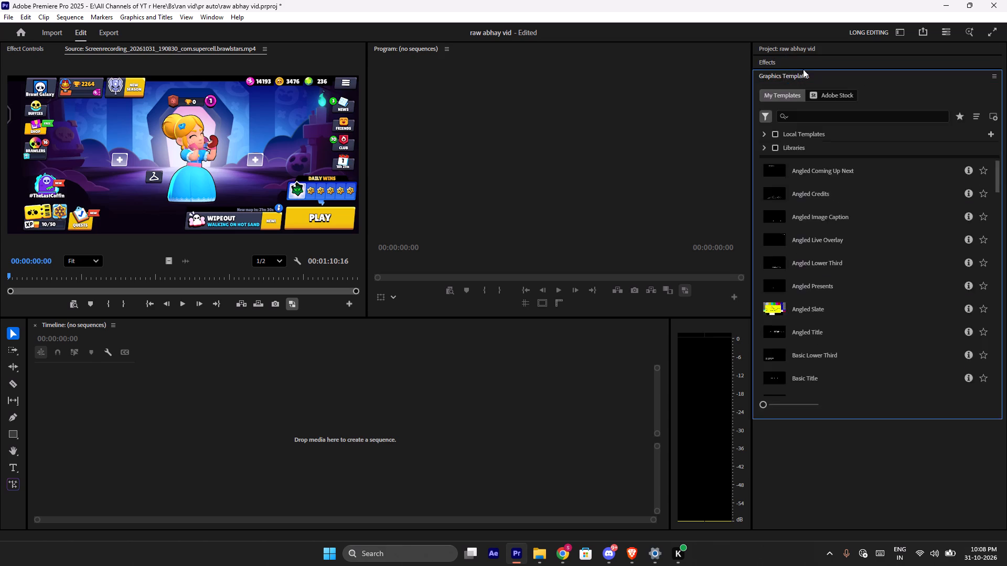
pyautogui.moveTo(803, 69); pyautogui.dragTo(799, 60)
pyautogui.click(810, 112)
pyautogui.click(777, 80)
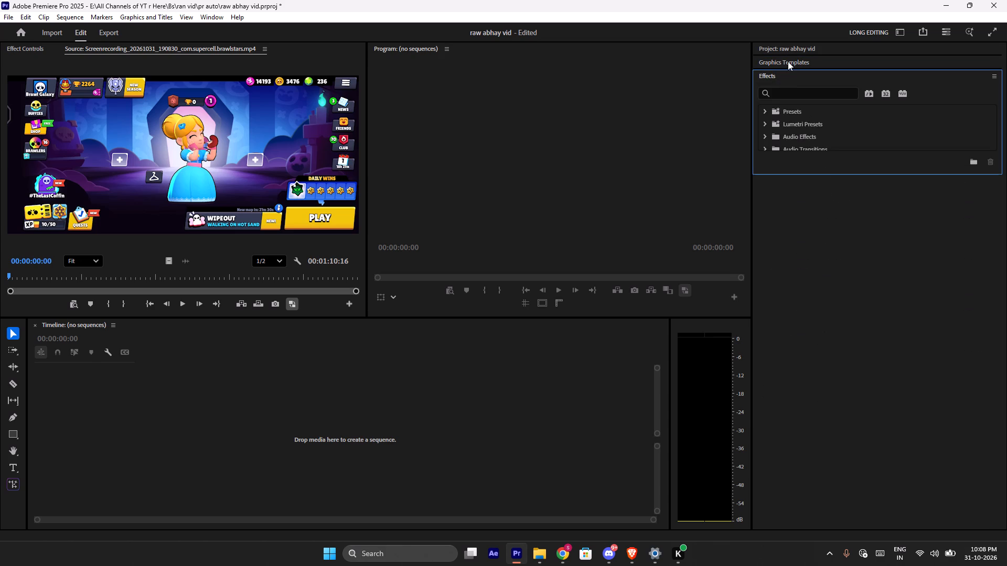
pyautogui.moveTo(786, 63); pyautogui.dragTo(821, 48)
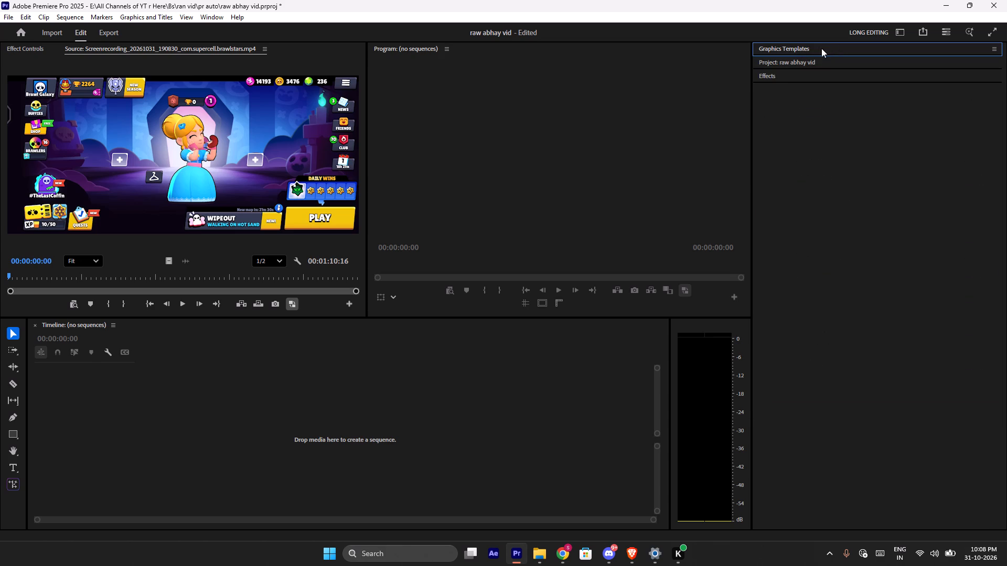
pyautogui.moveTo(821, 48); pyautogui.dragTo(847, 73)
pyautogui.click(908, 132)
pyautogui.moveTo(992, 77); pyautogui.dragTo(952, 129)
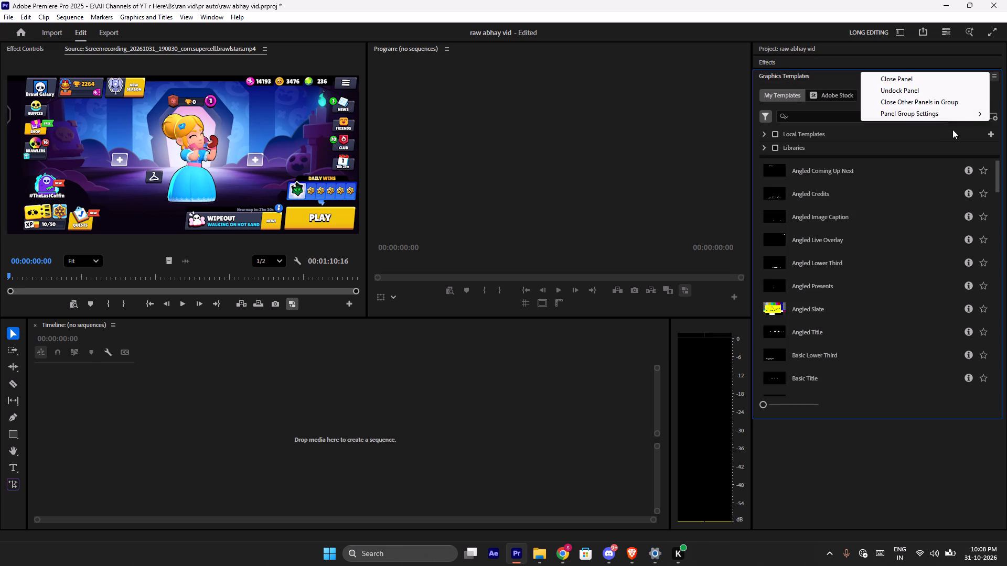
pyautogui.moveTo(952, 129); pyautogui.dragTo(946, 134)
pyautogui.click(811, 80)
# Regroup the stacked panels as tabs in one group, ordered Project, Effects, Graphics Templates.
pyautogui.moveTo(765, 62); pyautogui.dragTo(806, 105)
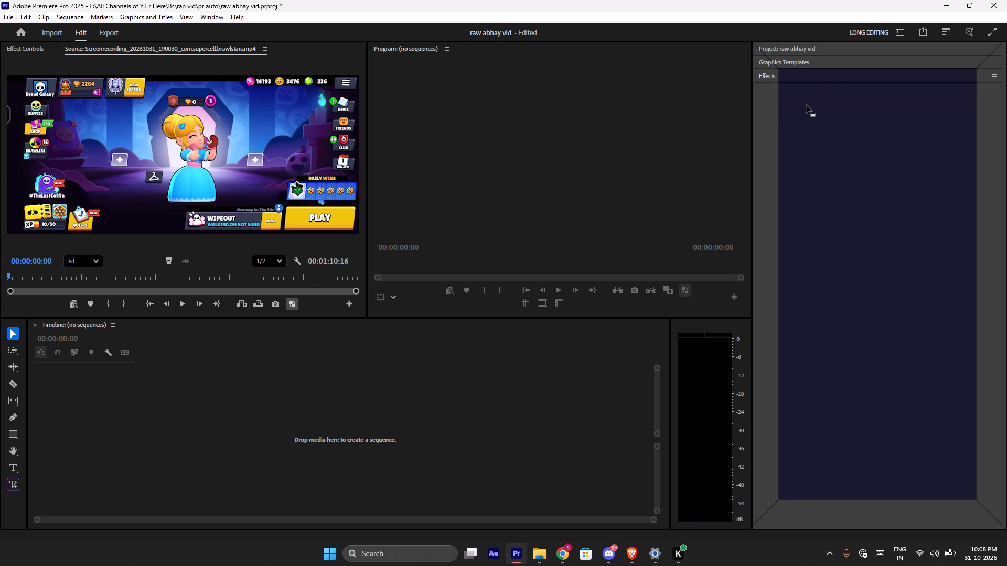
pyautogui.moveTo(806, 105); pyautogui.dragTo(808, 48)
pyautogui.click(784, 290)
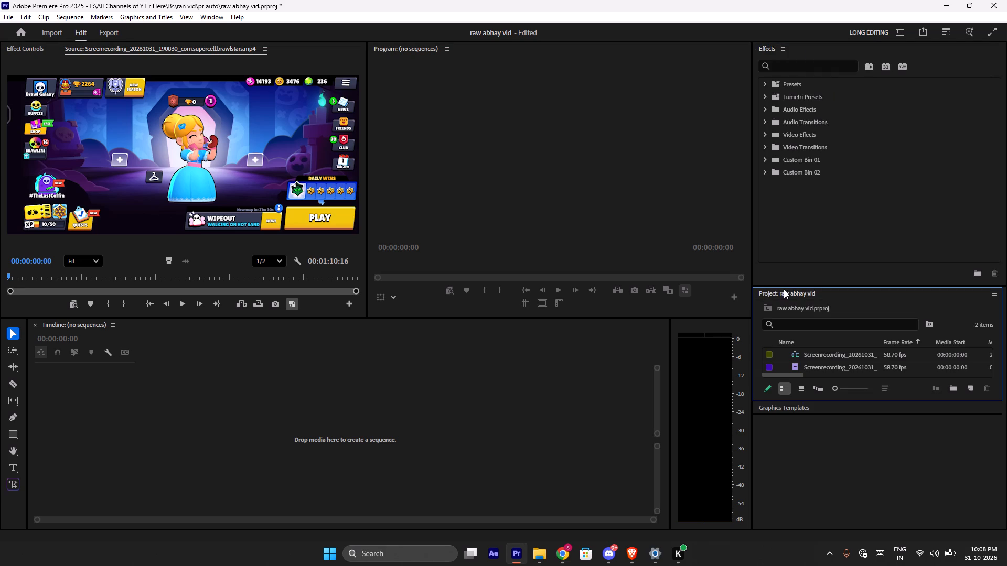
pyautogui.moveTo(784, 296); pyautogui.dragTo(811, 63)
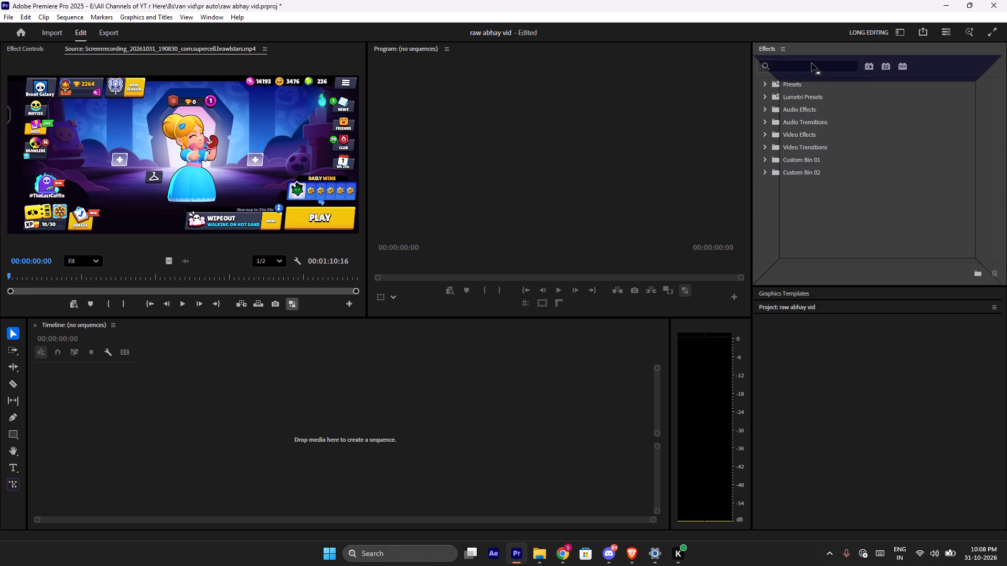
pyautogui.moveTo(811, 63); pyautogui.dragTo(806, 52)
pyautogui.moveTo(788, 297); pyautogui.dragTo(791, 312)
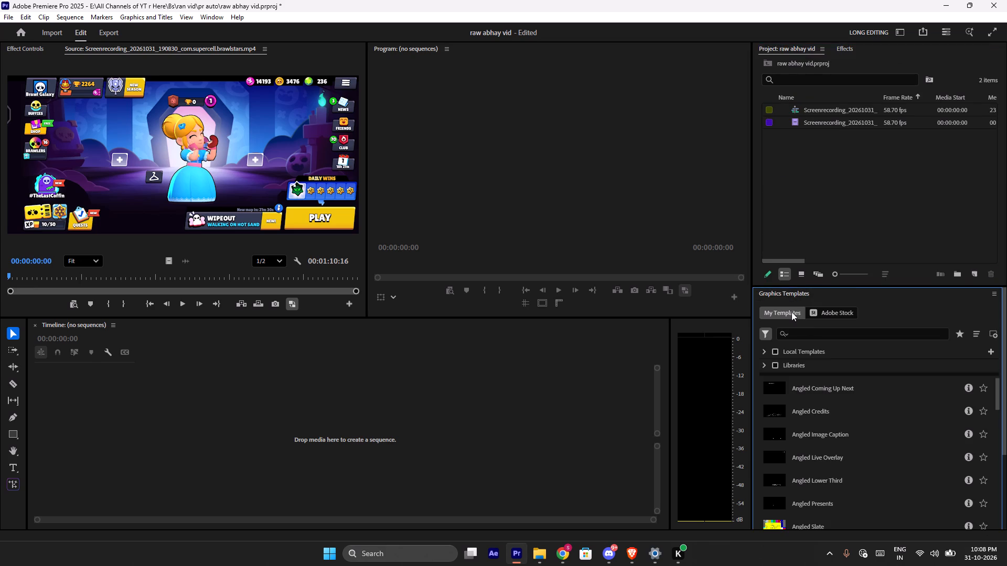
pyautogui.moveTo(791, 312); pyautogui.dragTo(883, 52)
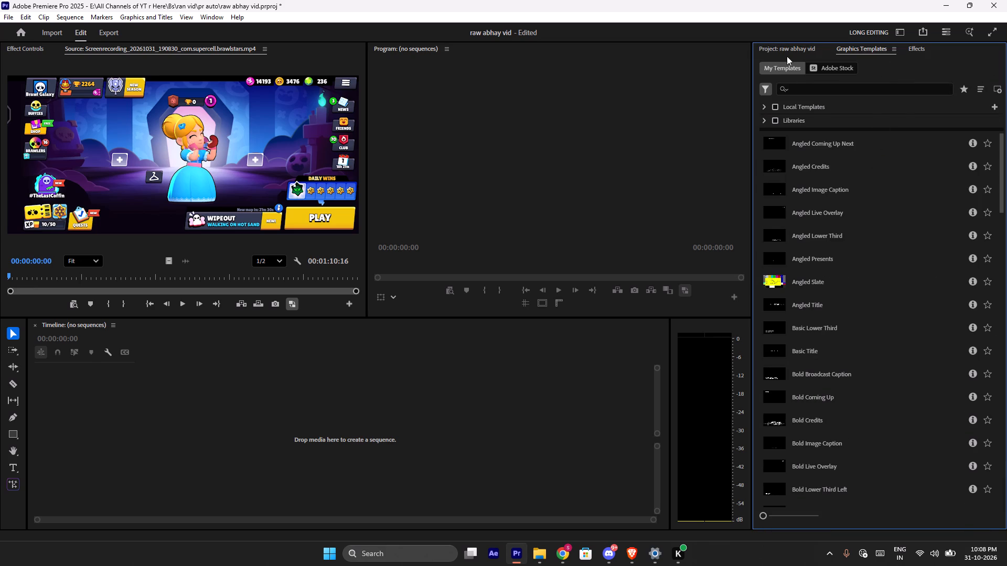
pyautogui.click(790, 49)
pyautogui.moveTo(914, 48); pyautogui.dragTo(854, 48)
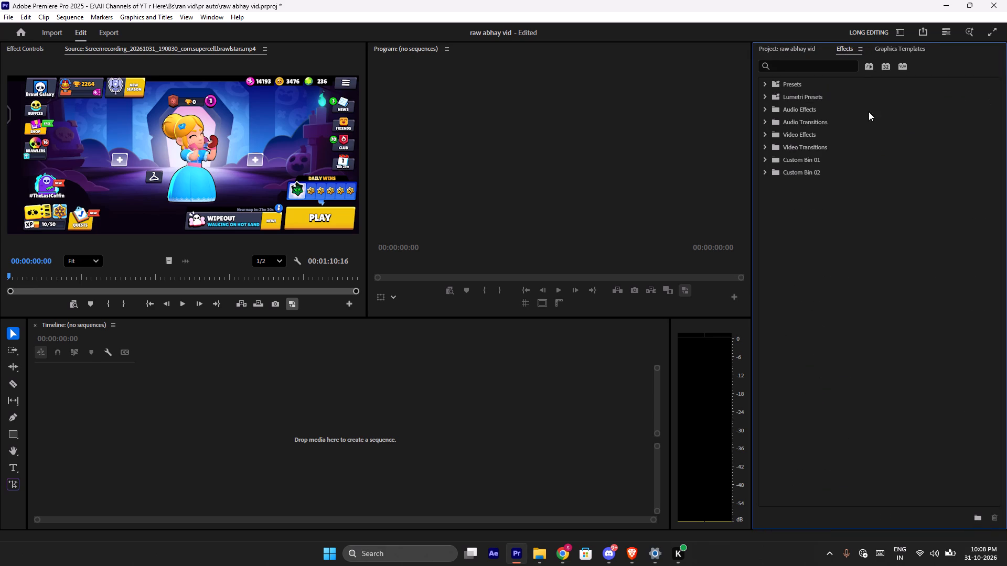
# Create a new sequence from the Brawl Stars recording clip in the project by placing it in the empty timeline.
pyautogui.click(788, 52)
pyautogui.click(793, 108)
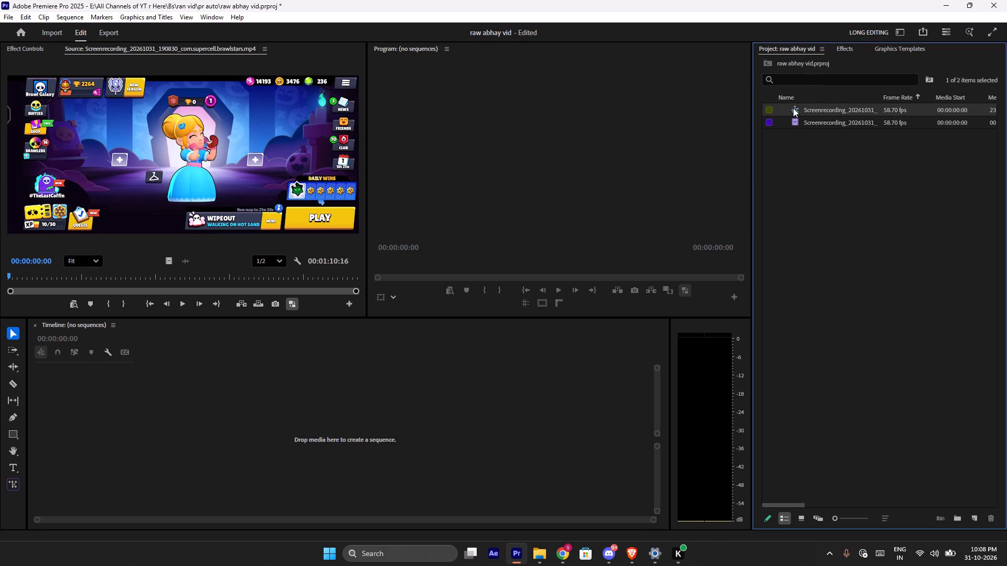
pyautogui.moveTo(794, 120); pyautogui.dragTo(283, 500)
pyautogui.moveTo(283, 500); pyautogui.dragTo(283, 462)
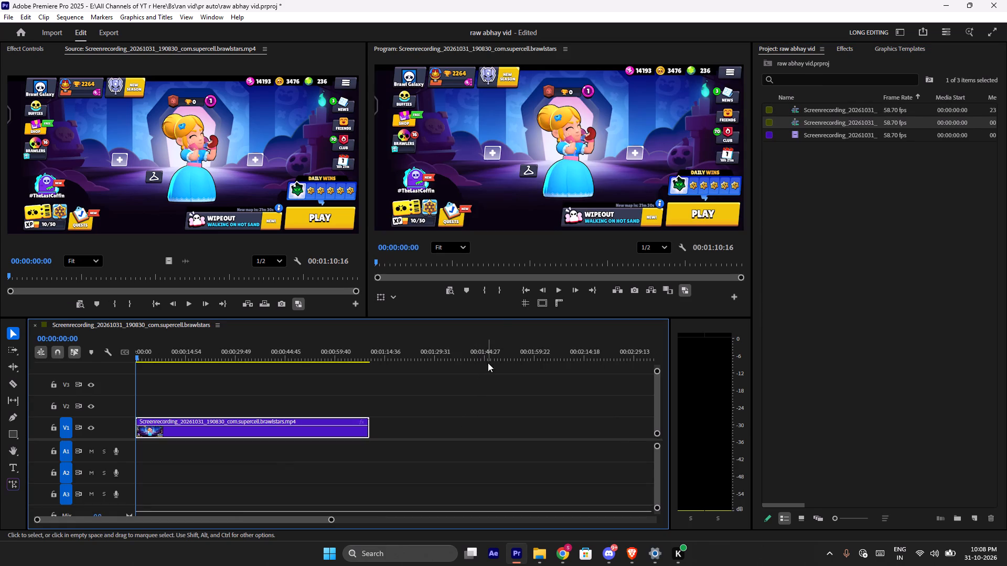
# Set the new sequence's frame size to 1920 horizontal by 1080 vertical in its sequence settings and apply the change.
pyautogui.click(81, 17)
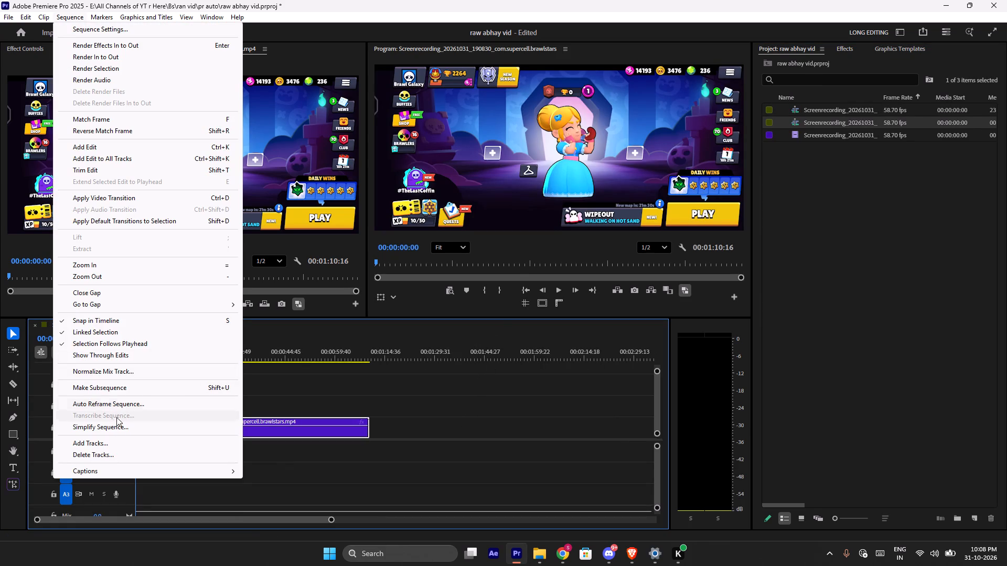
pyautogui.click(135, 29)
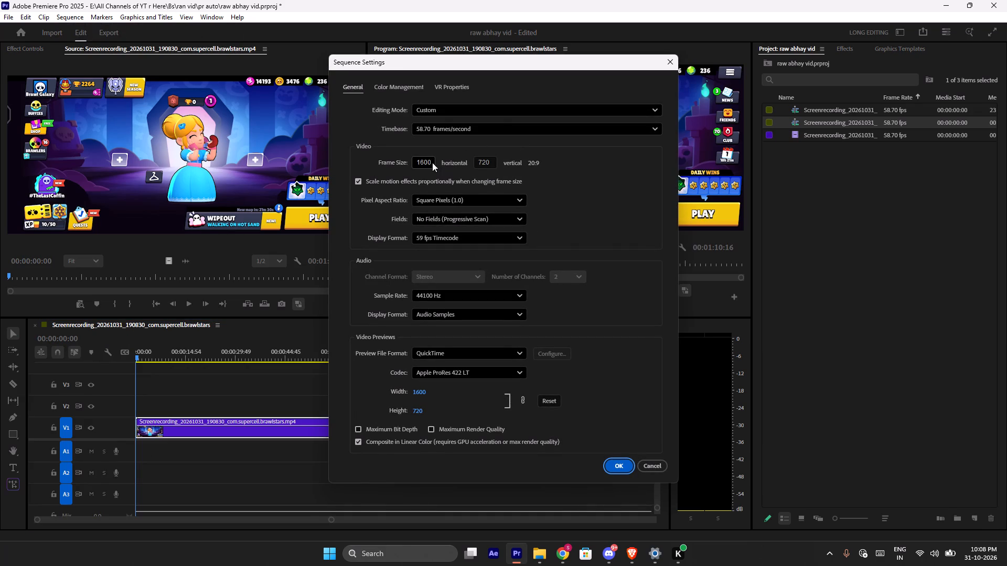
pyautogui.moveTo(432, 162); pyautogui.dragTo(384, 164)
pyautogui.moveTo(413, 161); pyautogui.dragTo(440, 166)
pyautogui.moveTo(416, 160); pyautogui.dragTo(455, 162)
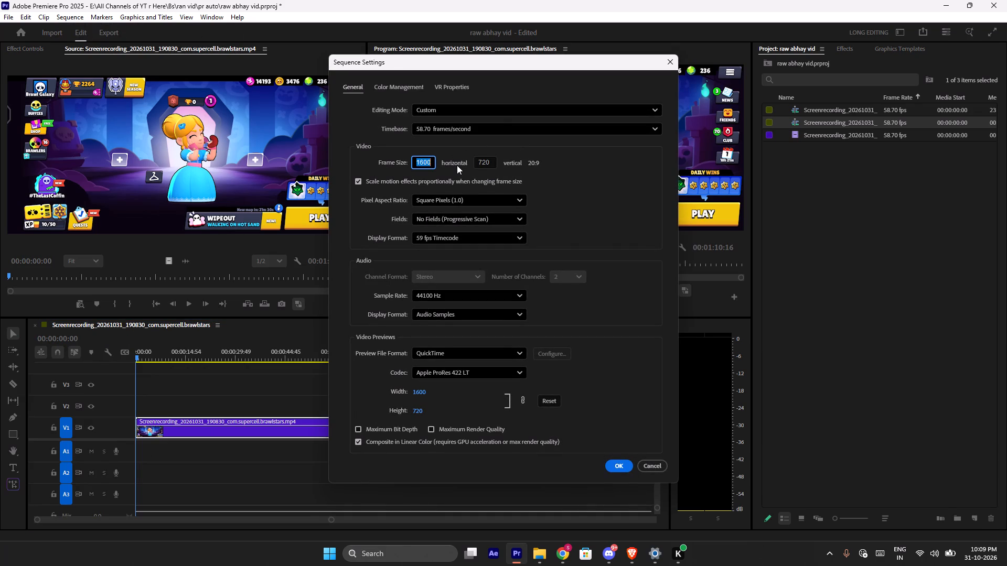
pyautogui.write('19')
pyautogui.press('8')
pyautogui.press('BackSpace')
pyautogui.write('60')
pyautogui.click(492, 160)
pyautogui.moveTo(489, 159); pyautogui.dragTo(481, 161)
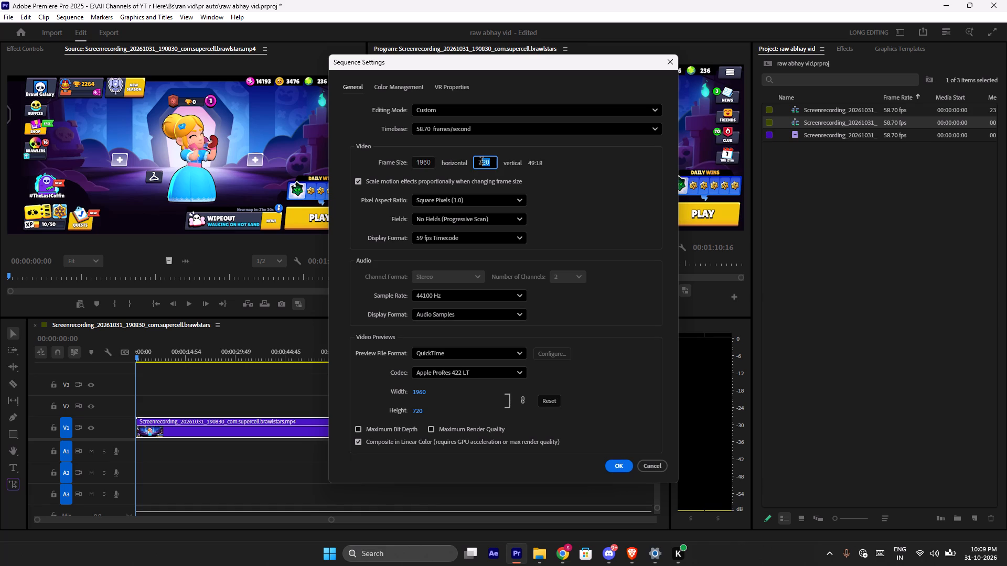
pyautogui.moveTo(481, 161); pyautogui.dragTo(480, 162)
pyautogui.press('1')
pyautogui.press('BackSpace')
pyautogui.press('BackSpace')
pyautogui.write('1080')
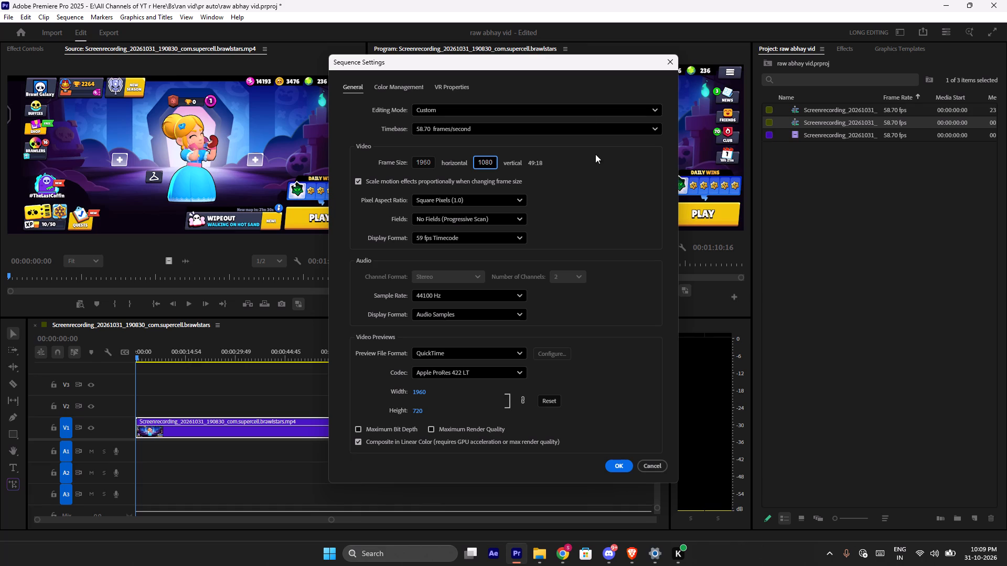
pyautogui.click(595, 154)
pyautogui.click(427, 160)
pyautogui.press('BackSpace')
pyautogui.press('2')
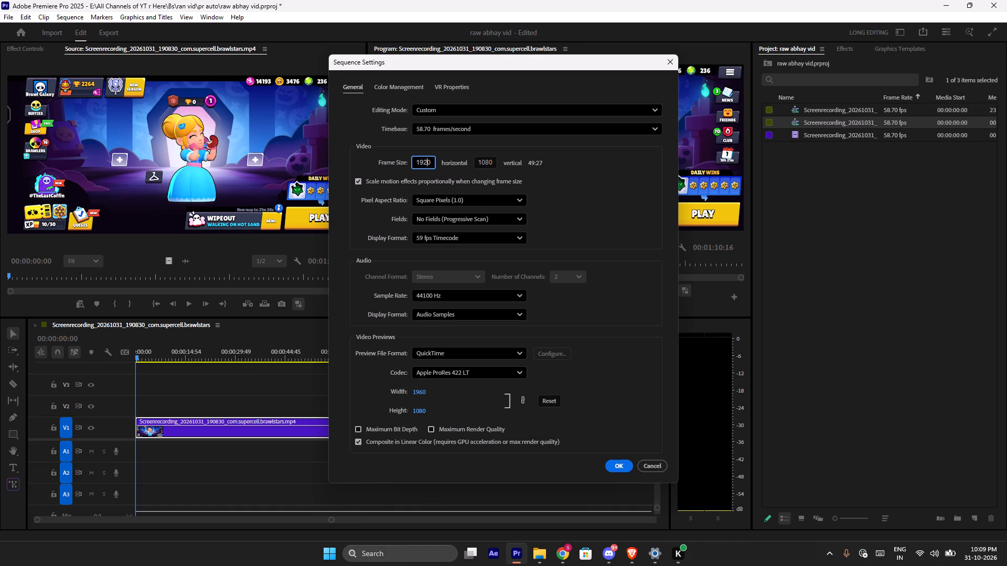
pyautogui.click(547, 181)
pyautogui.click(616, 471)
pyautogui.click(562, 318)
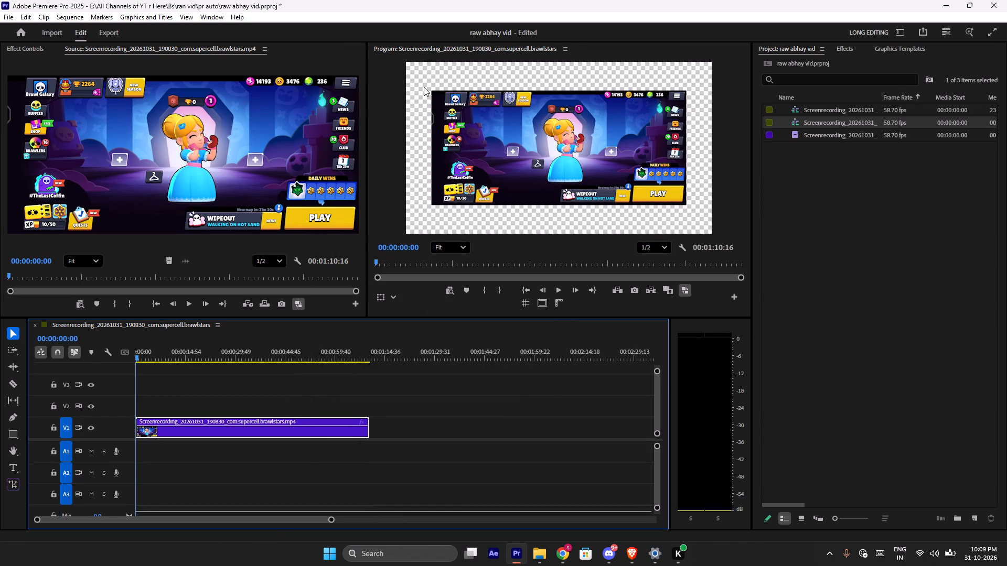
# Scale the recording clip on V1 up to 139 in its Motion effect settings.
pyautogui.click(21, 46)
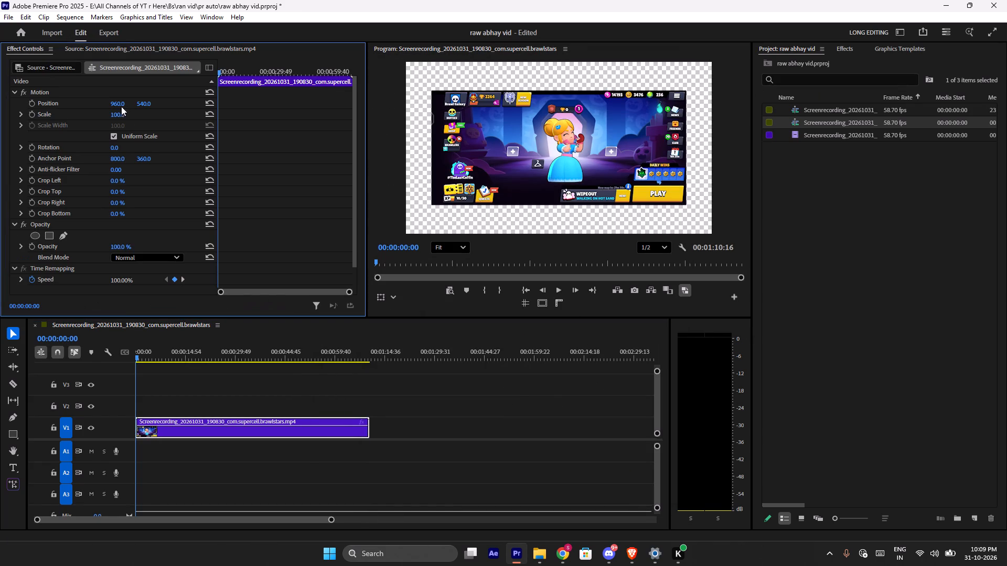
pyautogui.moveTo(117, 115); pyautogui.dragTo(136, 117)
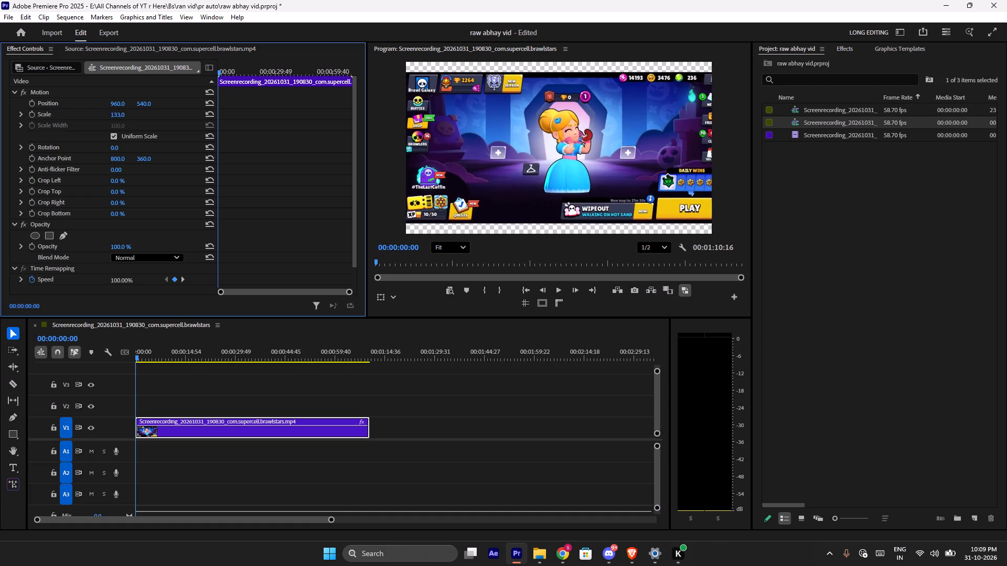
pyautogui.moveTo(136, 117); pyautogui.dragTo(140, 117)
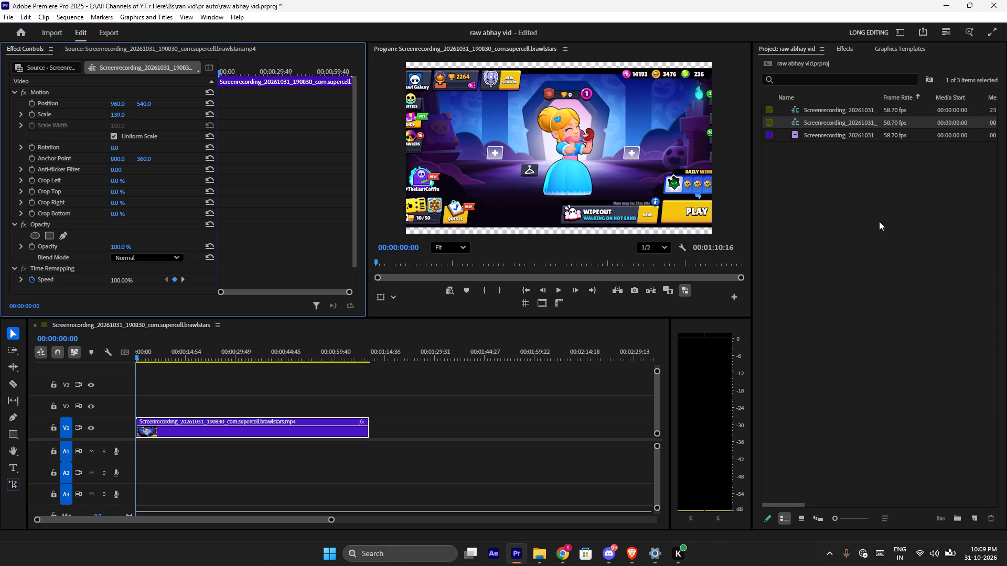
# Create a Black Video item in the project, keeping the offered settings.
pyautogui.rightClick(853, 219)
pyautogui.click(905, 267)
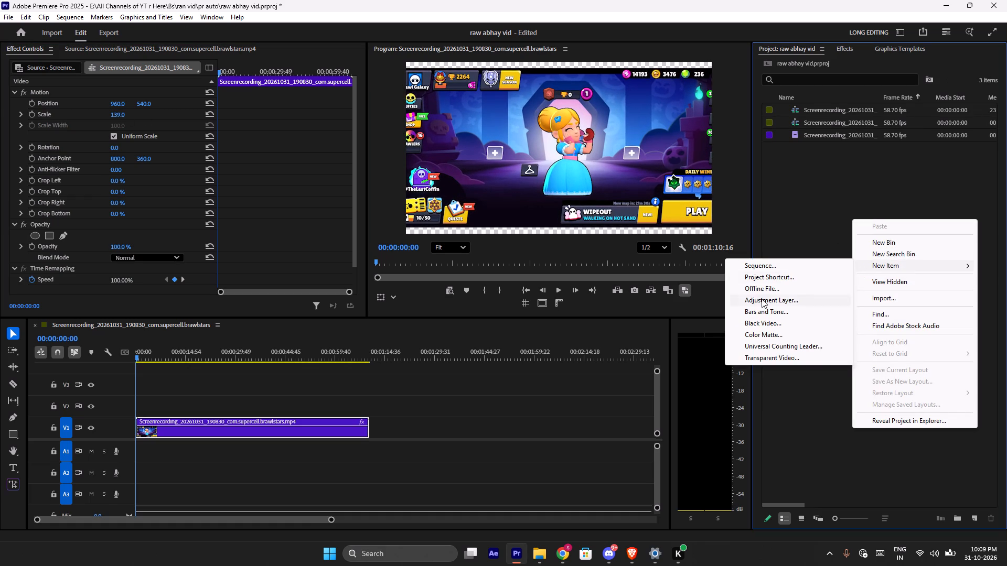
pyautogui.click(755, 324)
pyautogui.click(549, 328)
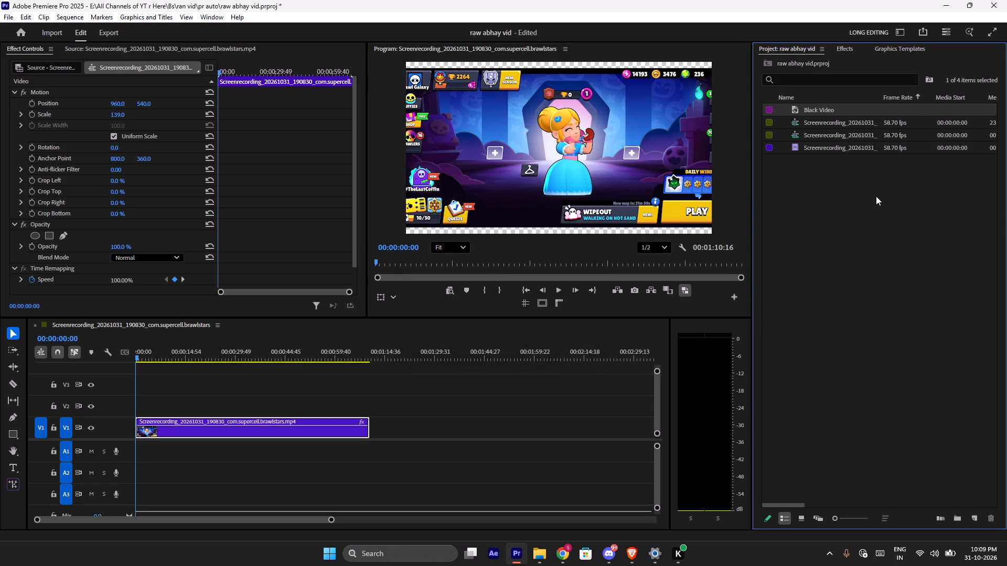
# Place the Black Video item on V1 in the empty space after the recording clip.
pyautogui.moveTo(796, 110); pyautogui.dragTo(413, 441)
pyautogui.click(490, 425)
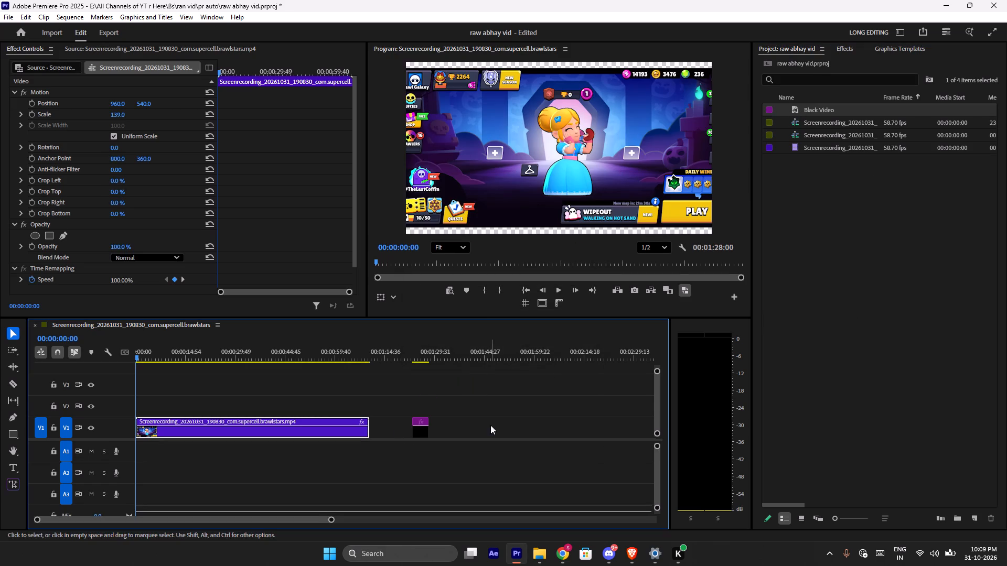
# Move the Brawl Stars recording clip from V1 up to V2, keeping it at the sequence start.
pyautogui.moveTo(318, 424); pyautogui.dragTo(314, 381)
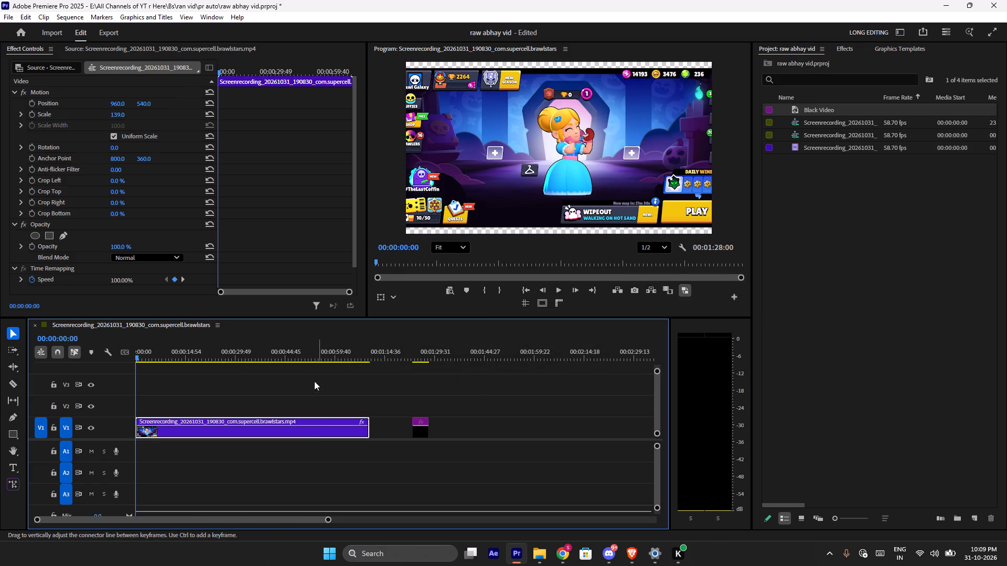
pyautogui.hotkey('ctrl', 'z')
pyautogui.click(318, 430)
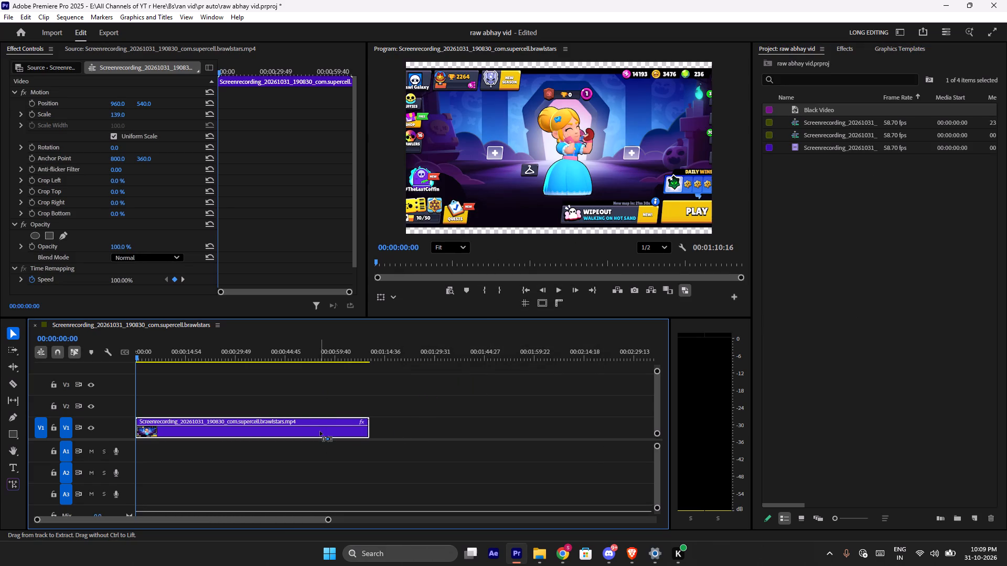
pyautogui.hotkey('ctrl', 'shift', 'z')
pyautogui.keyDown('shift'); pyautogui.moveTo(316, 432); pyautogui.dragTo(314, 432); pyautogui.keyUp('shift')
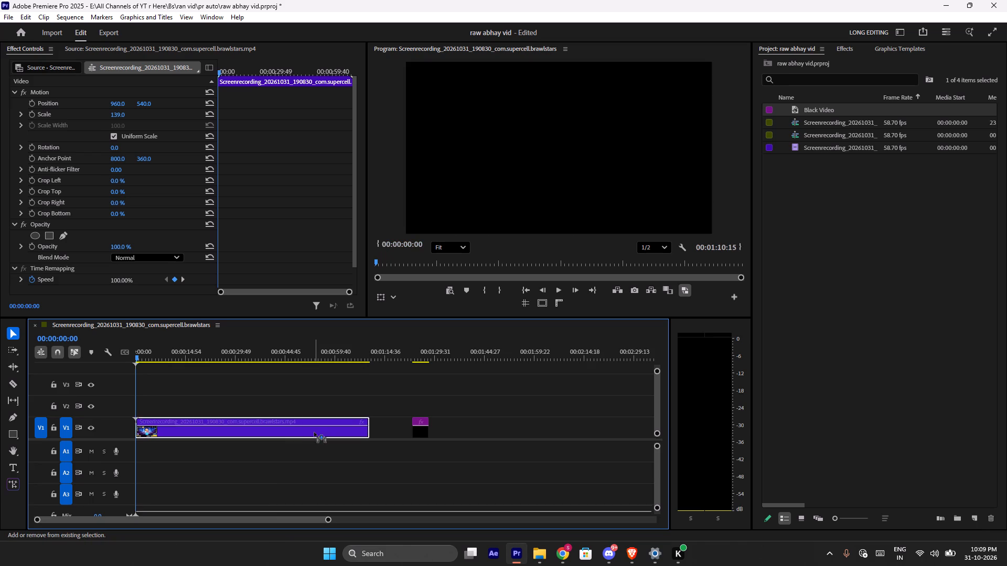
pyautogui.keyDown('shift'); pyautogui.moveTo(314, 432); pyautogui.dragTo(316, 411); pyautogui.keyUp('shift')
# Move the Black Video clip to the start of V1 beneath the recording and extend it to about 37 seconds.
pyautogui.click(427, 454)
pyautogui.moveTo(424, 433); pyautogui.dragTo(121, 430)
pyautogui.moveTo(152, 429); pyautogui.dragTo(260, 433)
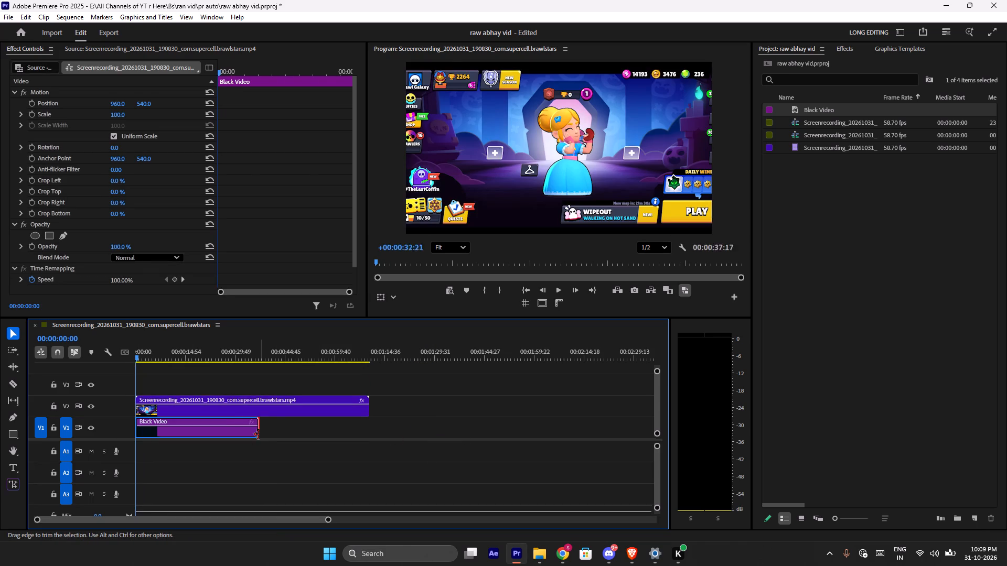
# Find the cut point in the shop footage and split the V2 recording clip at 00:00:28:14 with the Razor tool.
pyautogui.keyDown('alt'); pyautogui.scroll(3, 283, 414); pyautogui.keyUp('alt')
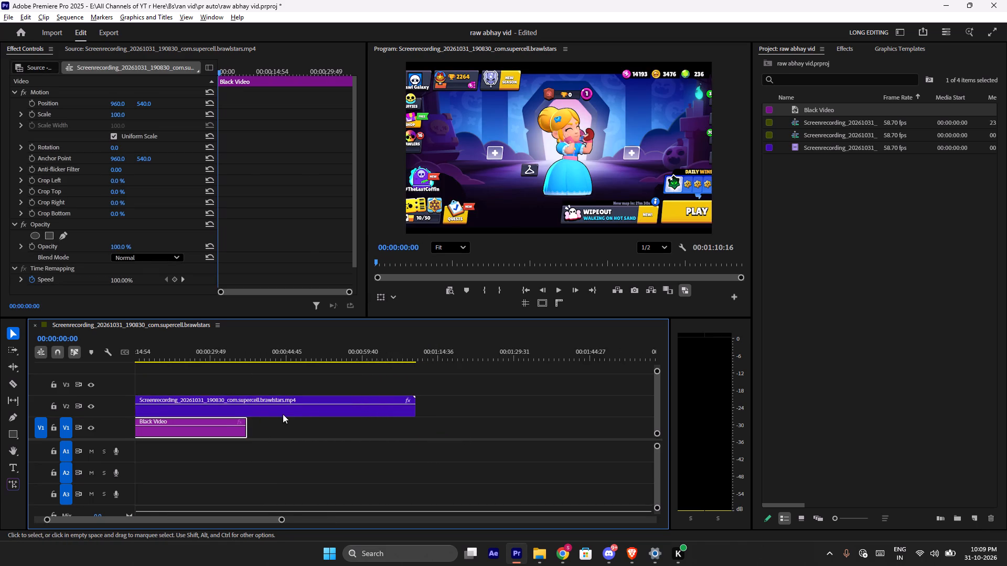
pyautogui.keyDown('alt'); pyautogui.scroll(13, 283, 414); pyautogui.keyUp('alt')
pyautogui.keyDown('alt'); pyautogui.scroll(5, 247, 442); pyautogui.keyUp('alt')
pyautogui.scroll(13, 375, 461)
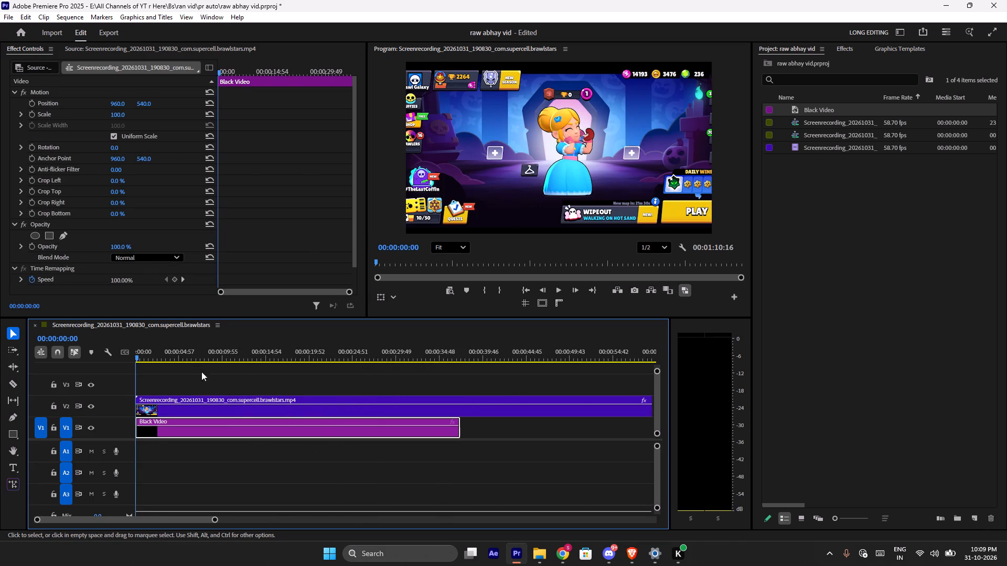
pyautogui.moveTo(204, 356); pyautogui.dragTo(313, 367)
pyautogui.click(339, 415)
pyautogui.moveTo(310, 352); pyautogui.dragTo(311, 352)
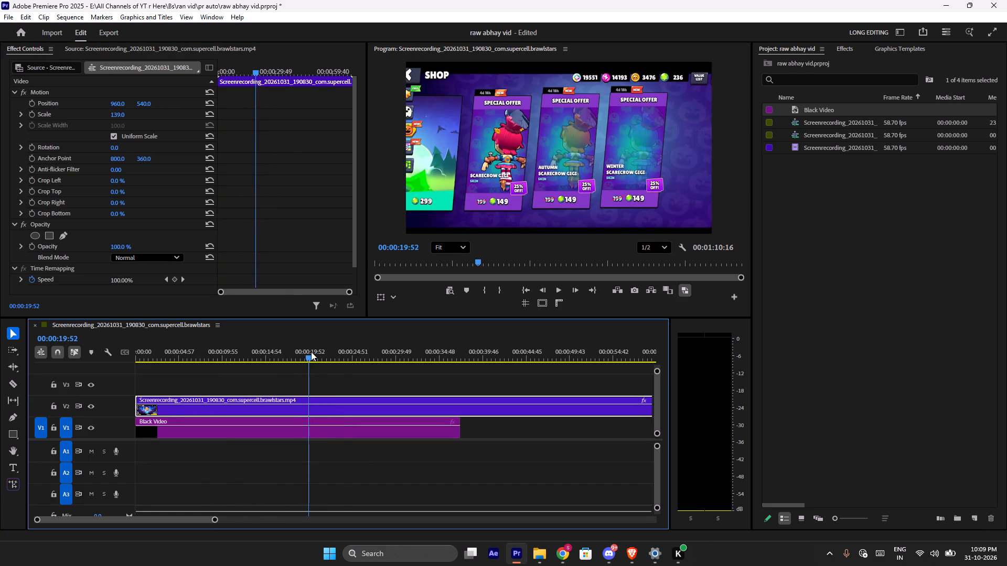
pyautogui.moveTo(311, 352); pyautogui.dragTo(348, 362)
pyautogui.press('c')
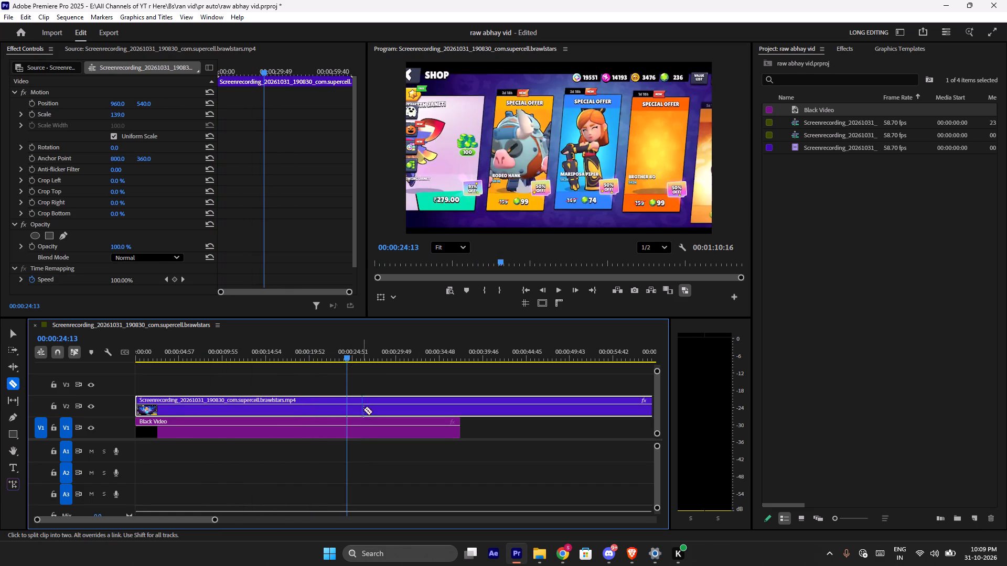
pyautogui.press('c')
pyautogui.press('e')
pyautogui.press('v')
pyautogui.moveTo(348, 358); pyautogui.dragTo(406, 365)
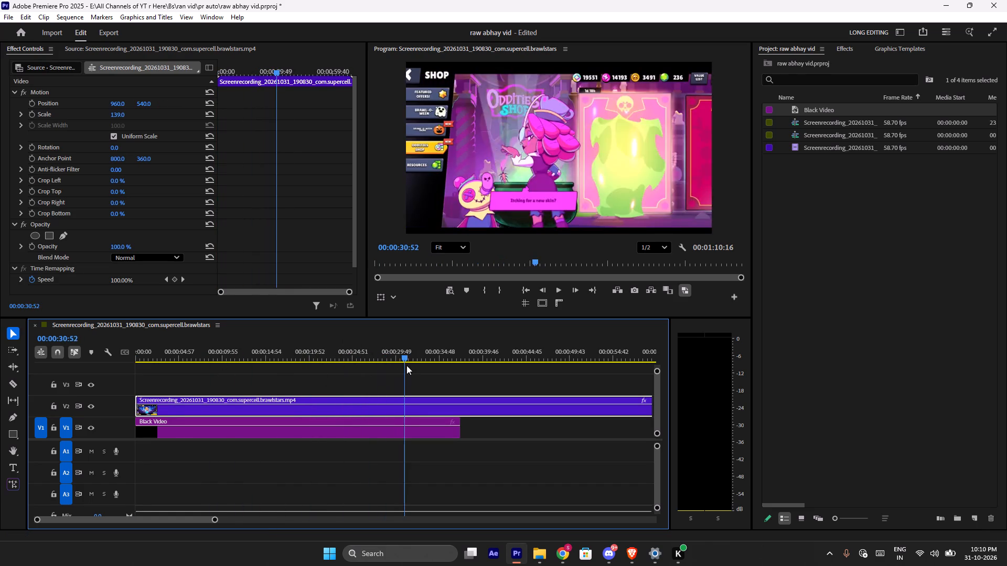
pyautogui.moveTo(406, 365); pyautogui.dragTo(381, 375)
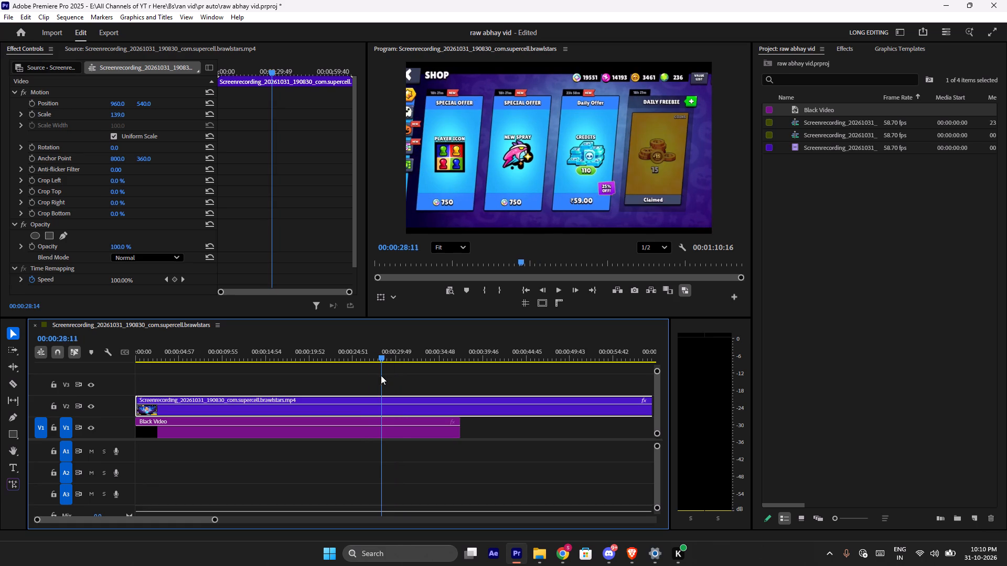
pyautogui.moveTo(381, 375); pyautogui.dragTo(383, 374)
pyautogui.press('e')
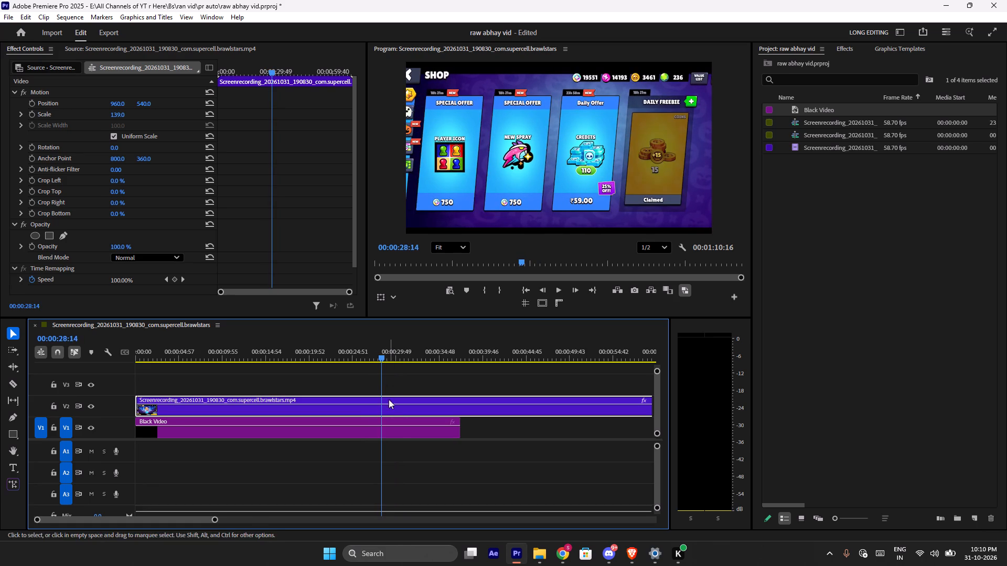
pyautogui.press('e')
pyautogui.press('e')
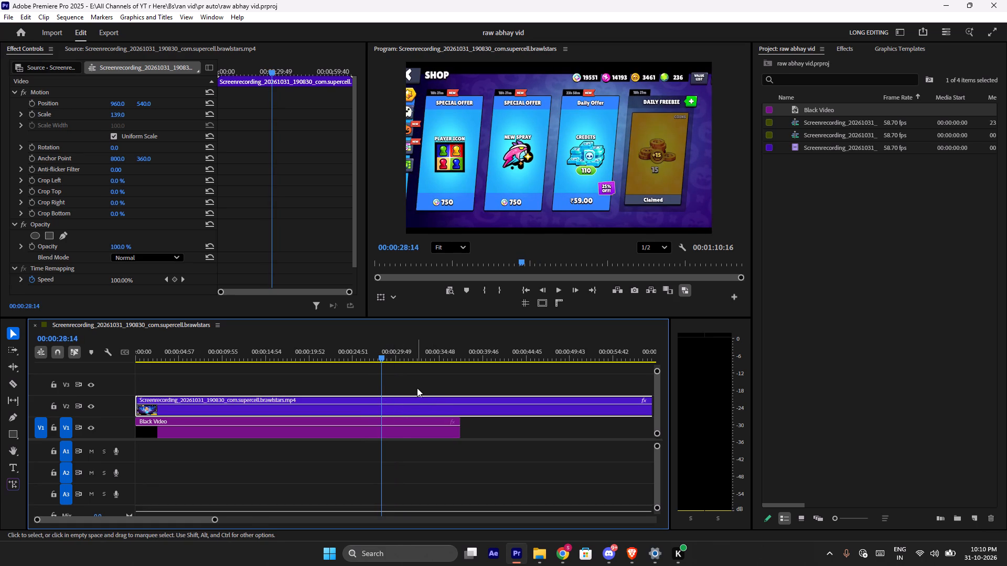
pyautogui.press('c')
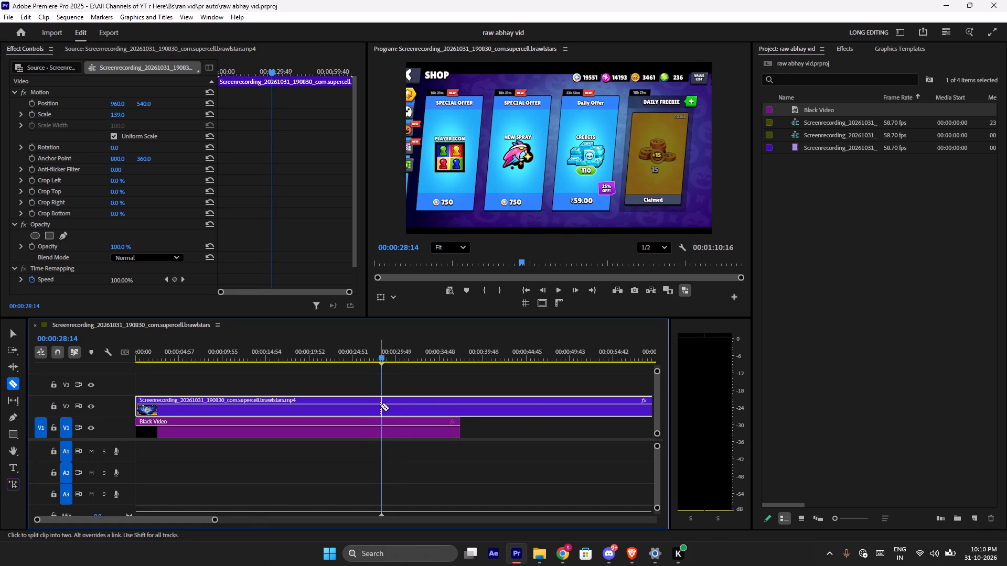
pyautogui.click(380, 406)
pyautogui.press('v')
# Delete the portion of the V2 recording before the cut and close the gap so the remainder starts the sequence.
pyautogui.moveTo(341, 383); pyautogui.dragTo(342, 397)
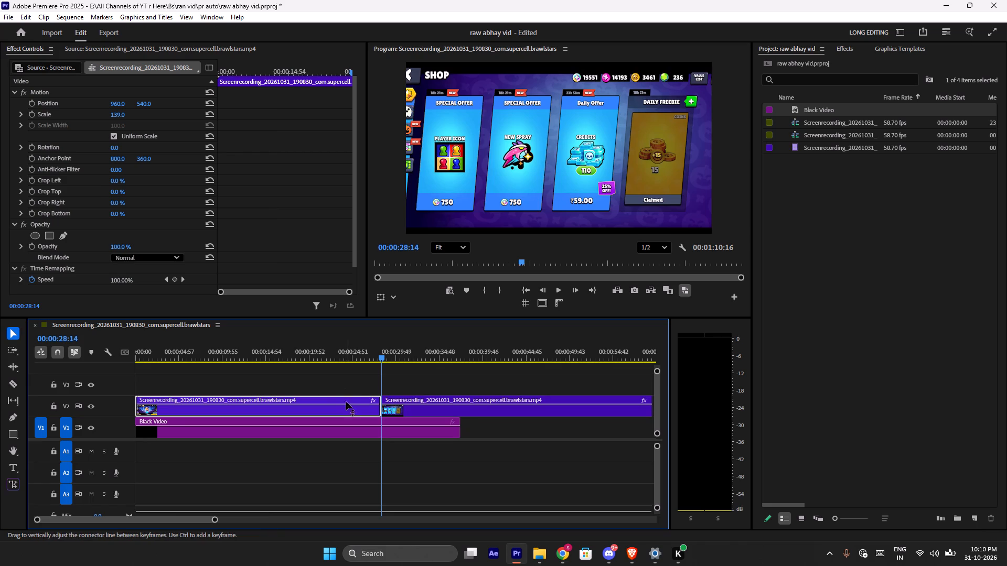
pyautogui.press('e')
pyautogui.press('BackSpace')
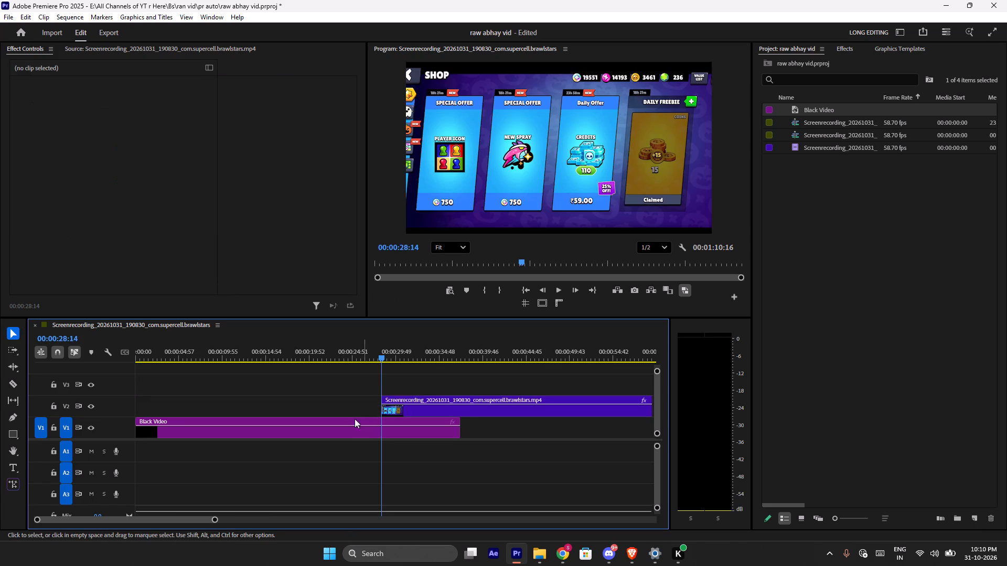
pyautogui.click(340, 410)
pyautogui.press('BackSpace')
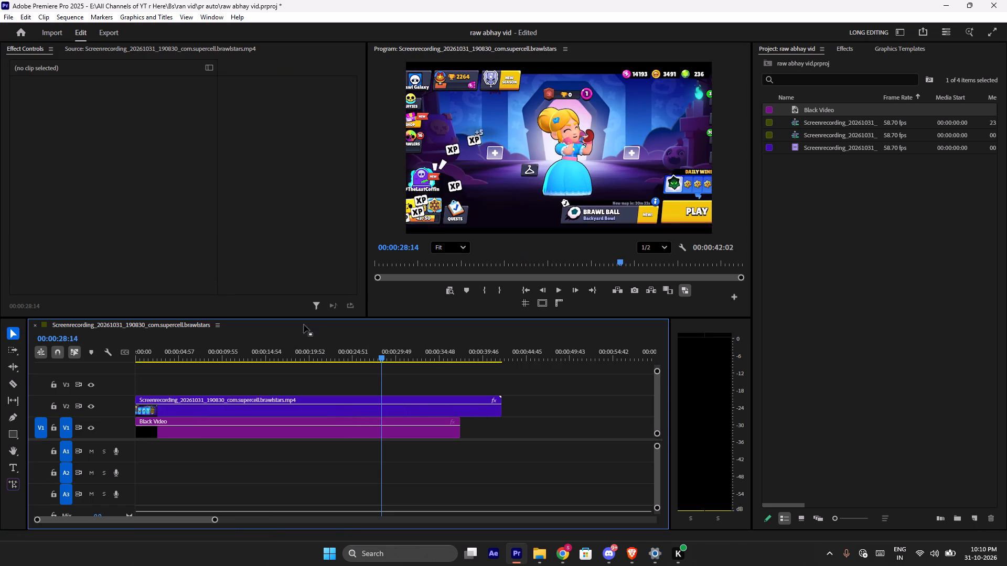
# Return to the start of the sequence and play back the opening of the trimmed recording.
pyautogui.moveTo(374, 363); pyautogui.dragTo(290, 374)
pyautogui.moveTo(351, 363); pyautogui.dragTo(237, 377)
pyautogui.moveTo(312, 356); pyautogui.dragTo(163, 386)
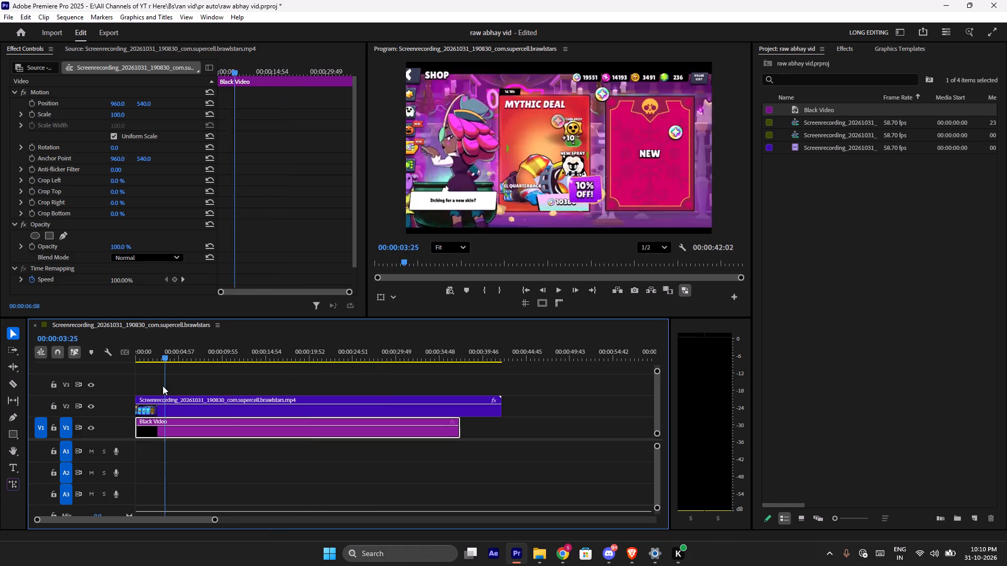
pyautogui.moveTo(163, 386); pyautogui.dragTo(125, 398)
pyautogui.press('space')
pyautogui.press('space')
pyautogui.press('space')
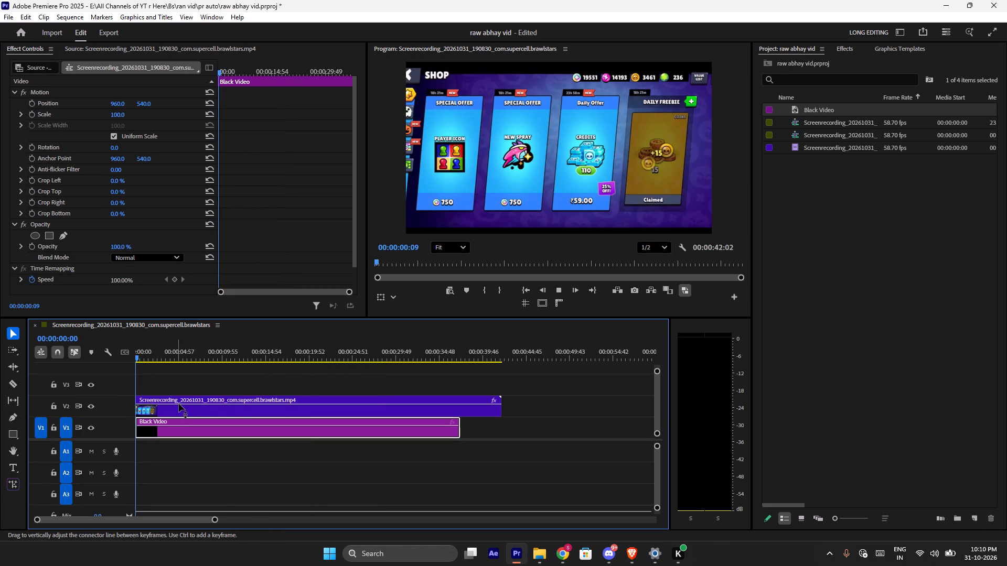
pyautogui.press('space')
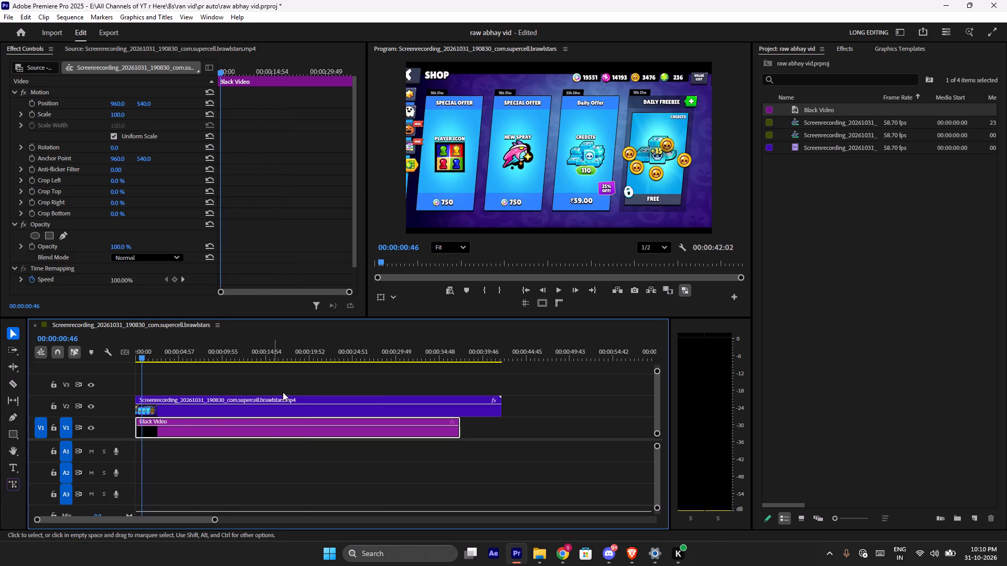
# Shift the recording and Black Video clips together about 5 seconds later using Track Select Forward, leaving a gap at the start.
pyautogui.click(309, 367)
pyautogui.press('a')
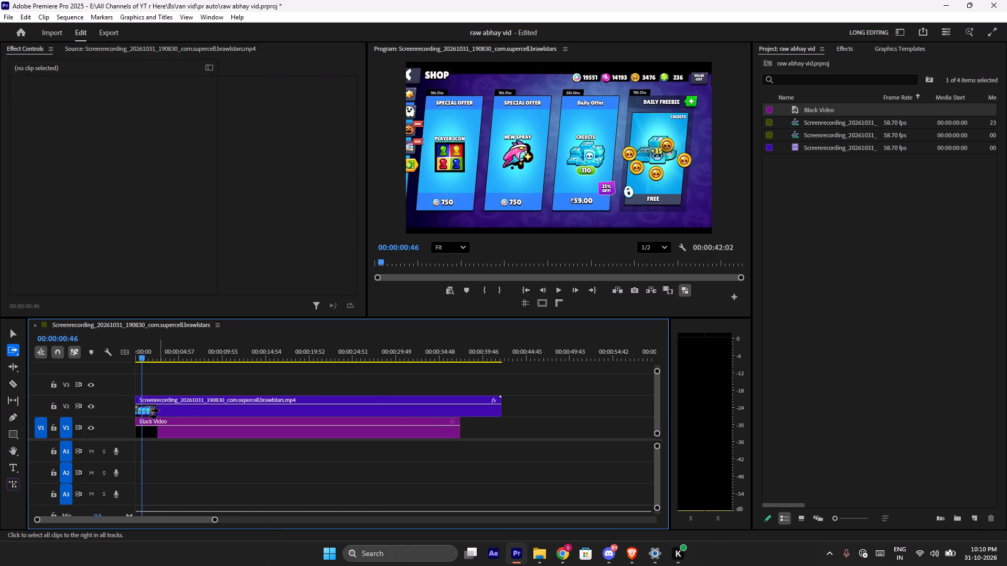
pyautogui.click(159, 410)
pyautogui.moveTo(174, 400); pyautogui.dragTo(216, 401)
pyautogui.click(268, 376)
pyautogui.press('v')
pyautogui.click(386, 455)
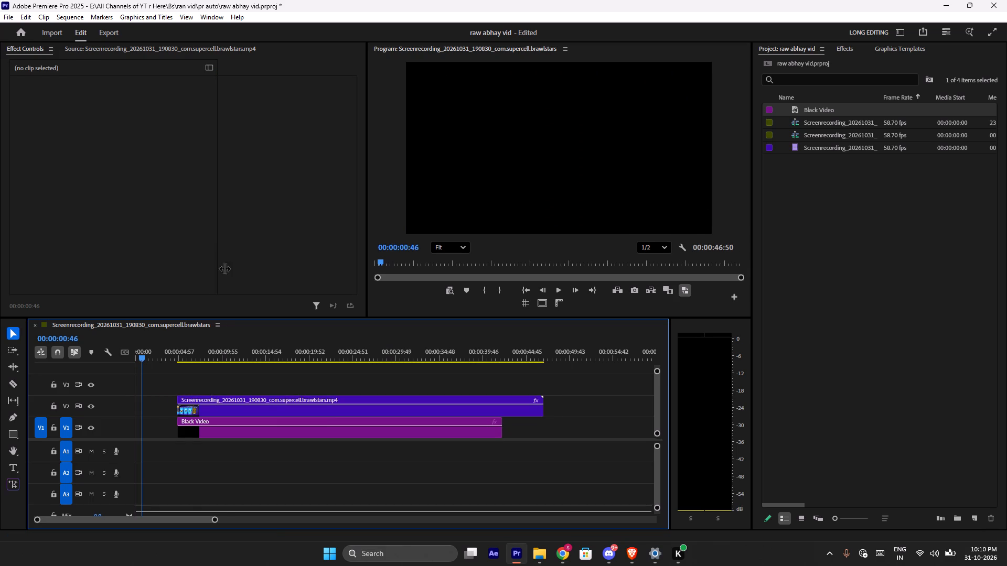
# Open the recent VIDE 1 VORTERXA auto-save project dated 2026-10-25_19-41-23 and convert it, keeping the offered name and location.
pyautogui.click(10, 14)
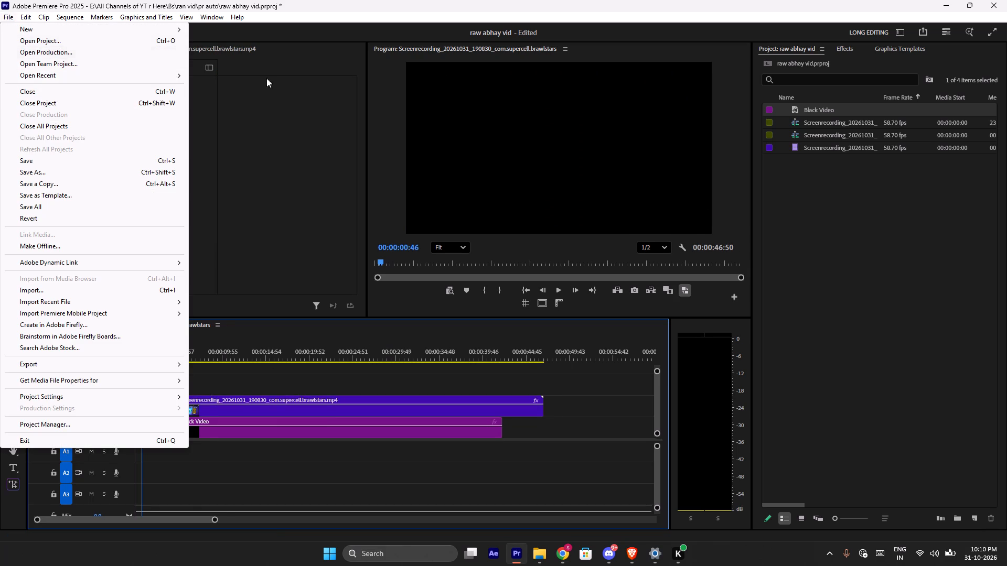
pyautogui.click(298, 99)
pyautogui.click(19, 35)
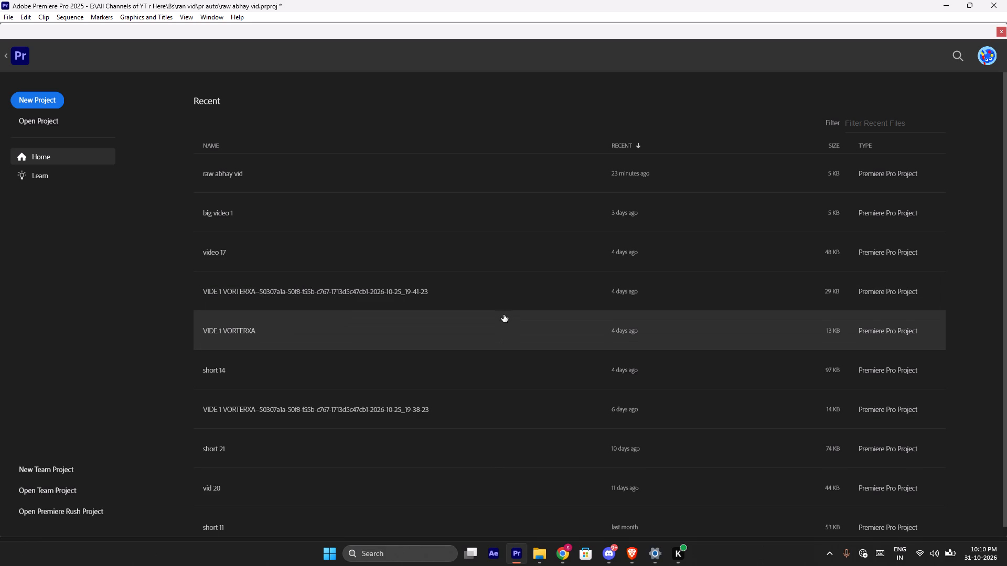
pyautogui.click(507, 300)
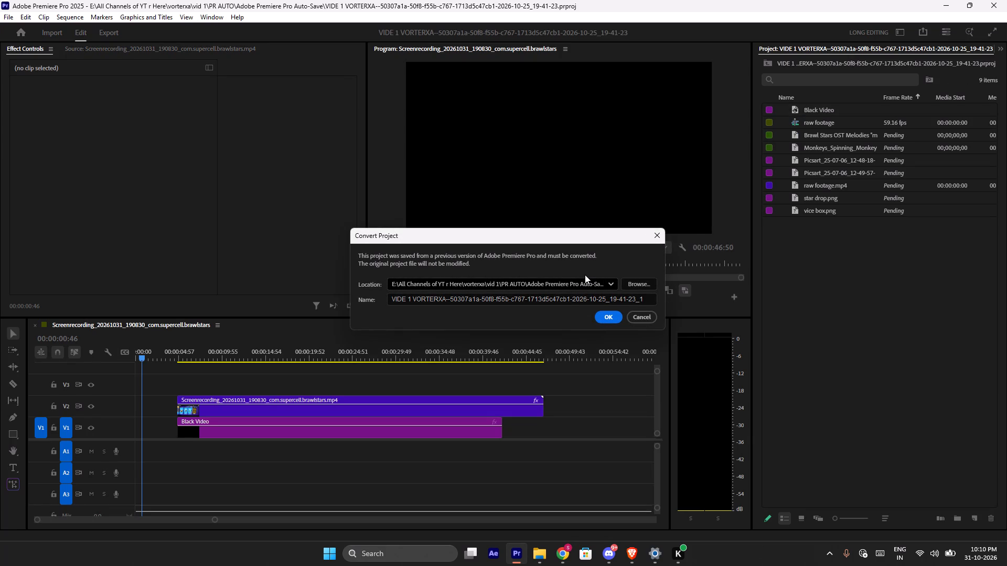
pyautogui.click(611, 317)
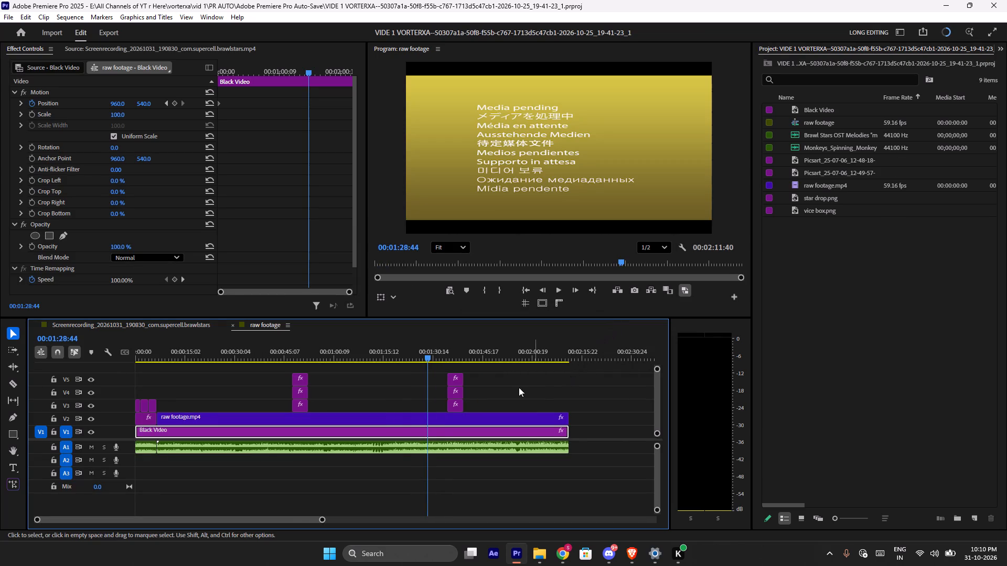
# Review the raw footage sequence and examine its opening title screen around 00:00:04:55.
pyautogui.moveTo(426, 356); pyautogui.dragTo(344, 375)
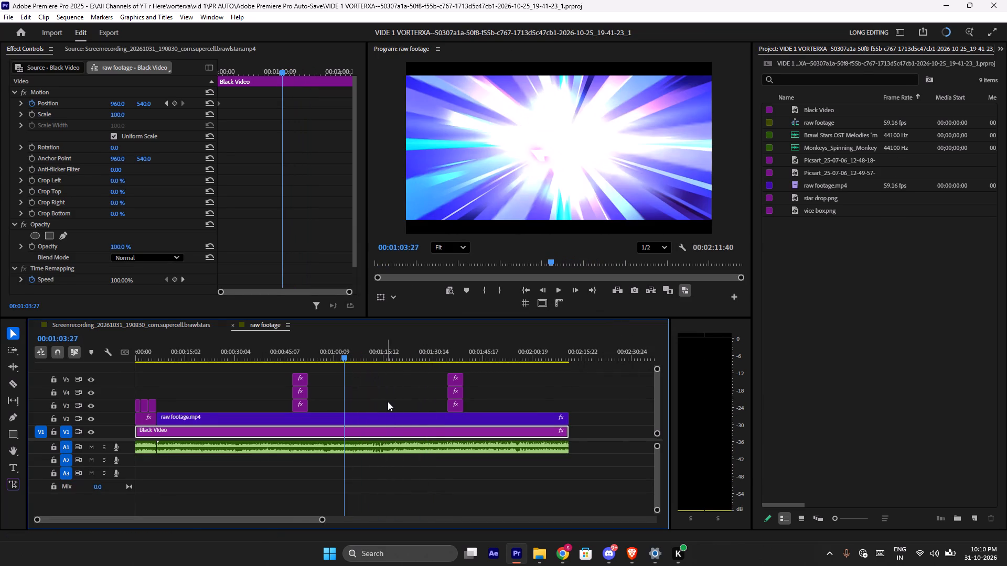
pyautogui.scroll(6, 388, 404)
pyautogui.moveTo(172, 355); pyautogui.dragTo(154, 363)
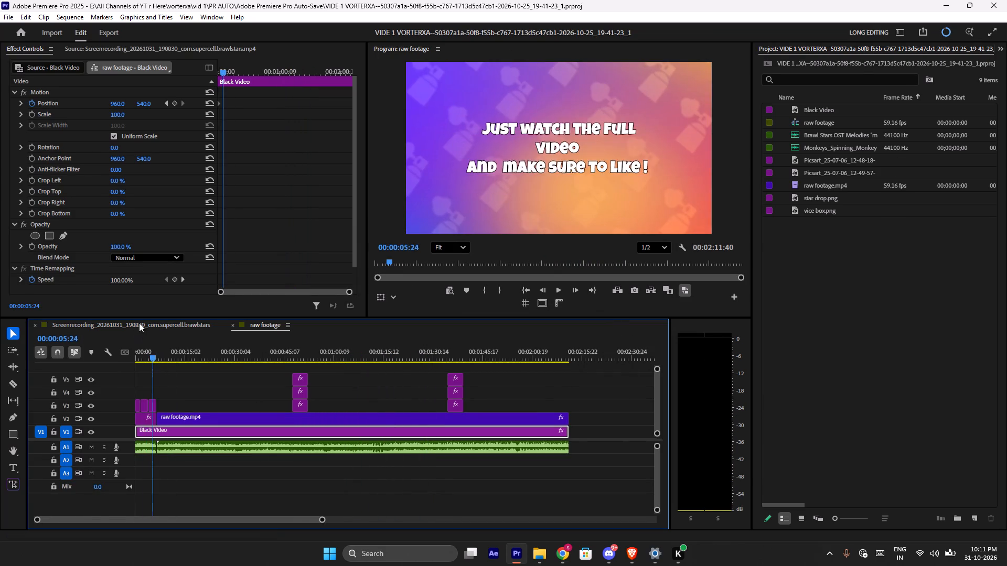
pyautogui.click(139, 323)
pyautogui.click(266, 322)
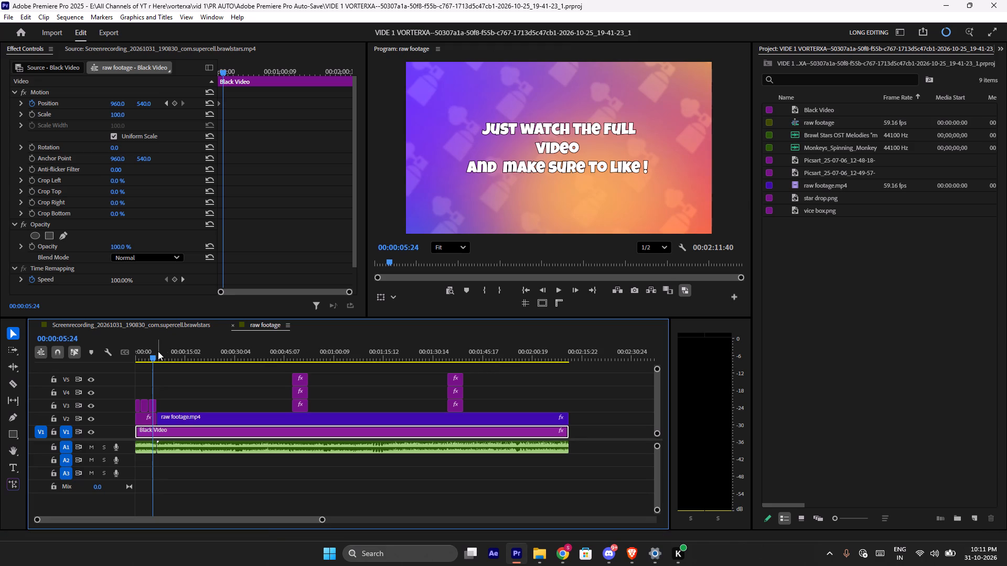
pyautogui.moveTo(153, 355); pyautogui.dragTo(152, 362)
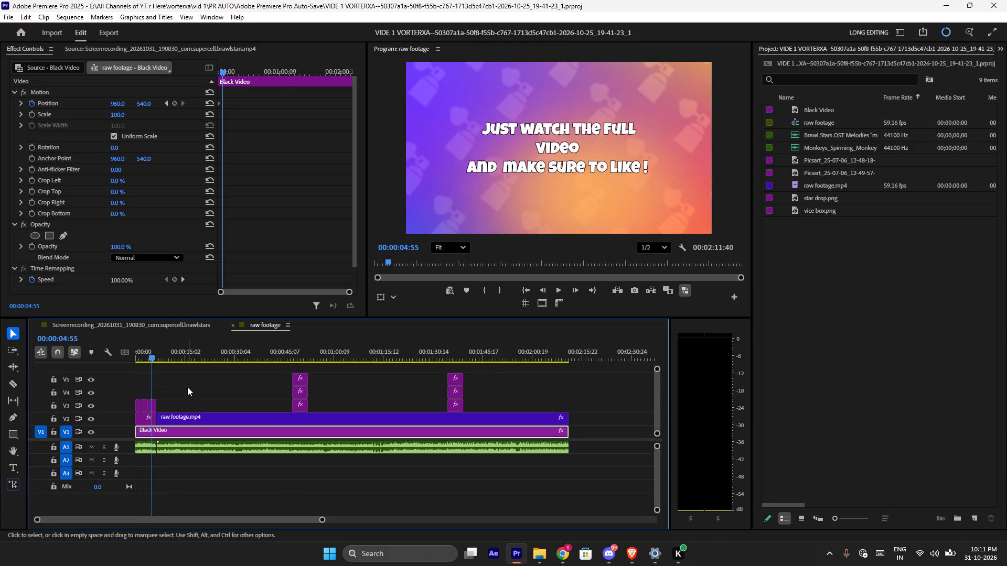
# Copy the three intro title clips from track V3 of the raw footage sequence to the start of V3 in the Screenrecording sequence.
pyautogui.moveTo(187, 386); pyautogui.dragTo(140, 402)
pyautogui.click(169, 384)
pyautogui.click(148, 390)
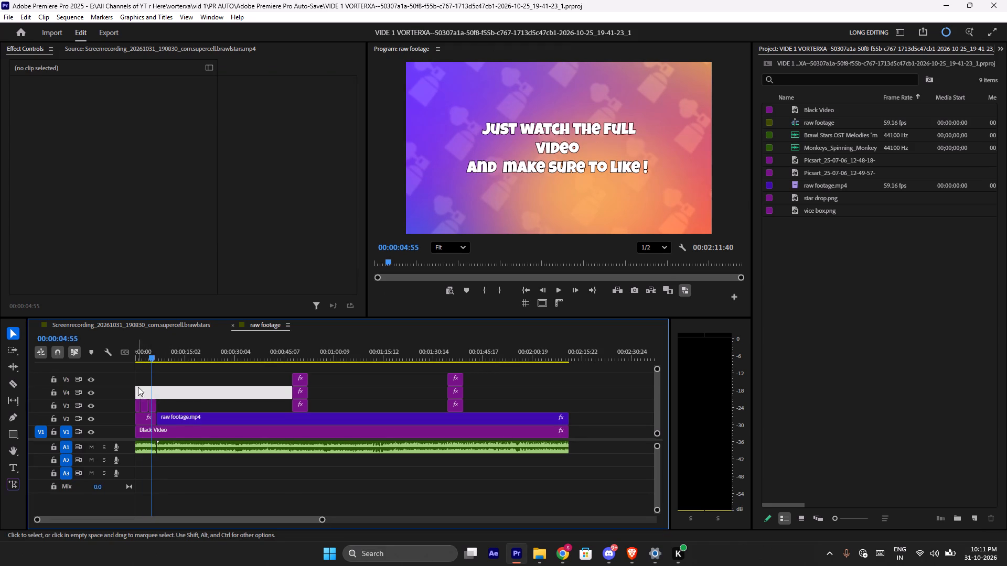
pyautogui.click(141, 380)
pyautogui.moveTo(161, 387); pyautogui.dragTo(134, 410)
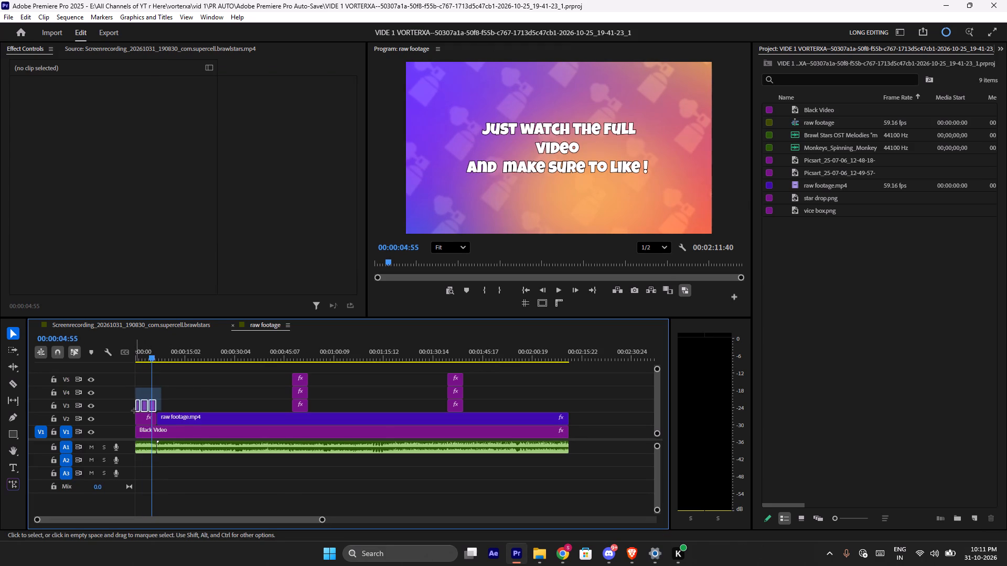
pyautogui.moveTo(134, 410); pyautogui.dragTo(148, 402)
pyautogui.click(176, 398)
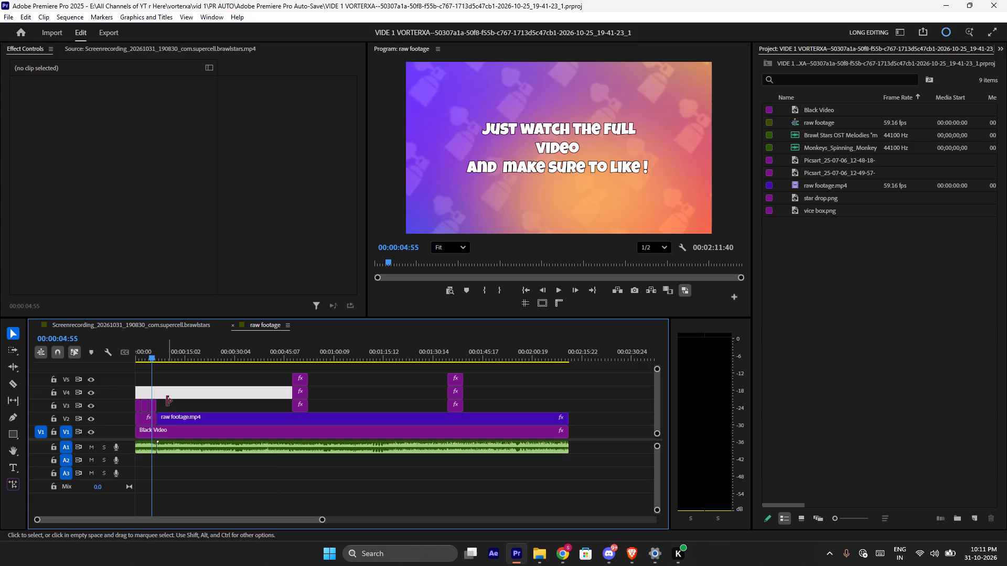
pyautogui.click(168, 404)
pyautogui.moveTo(167, 388); pyautogui.dragTo(134, 407)
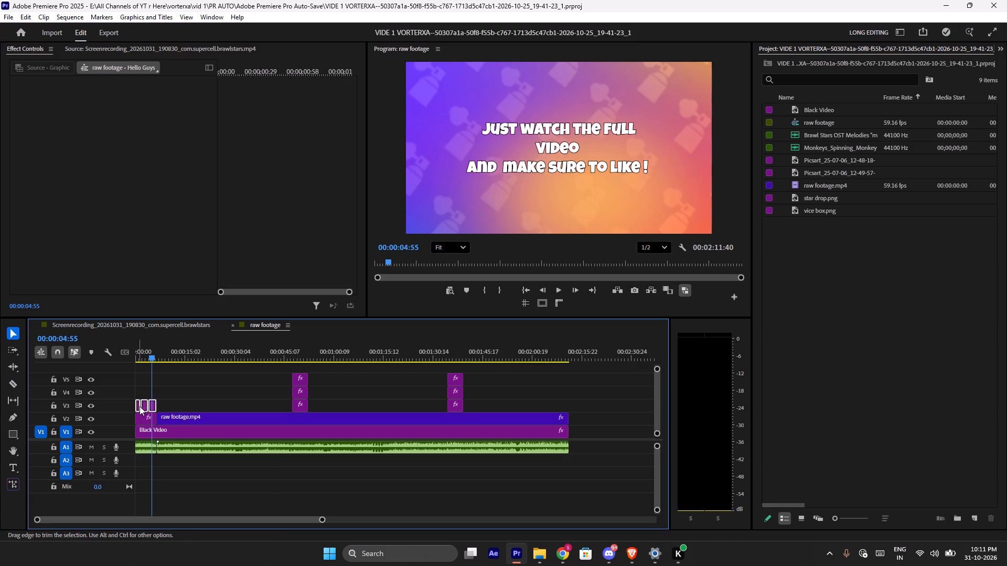
pyautogui.moveTo(145, 408); pyautogui.dragTo(95, 325)
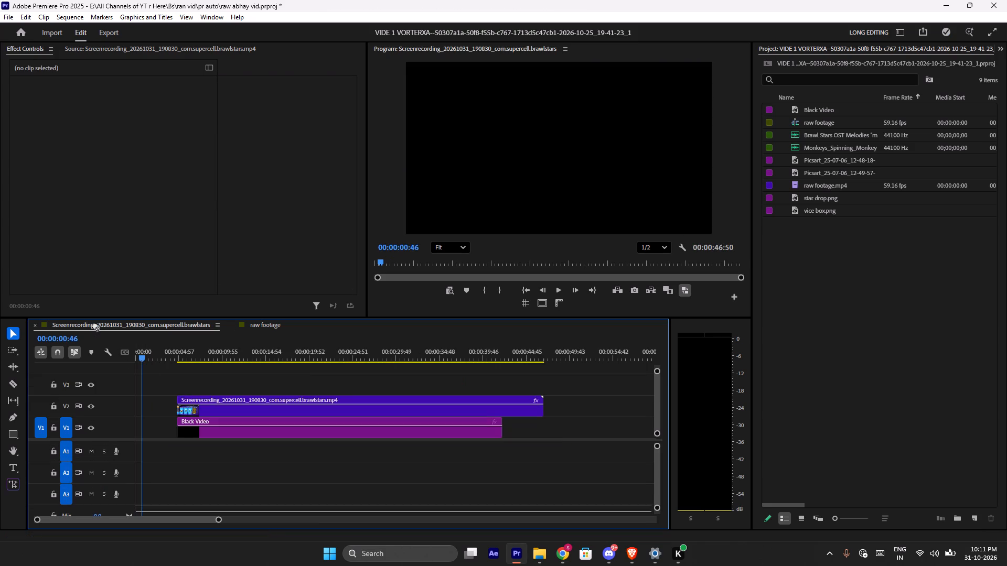
pyautogui.moveTo(95, 325); pyautogui.dragTo(162, 382)
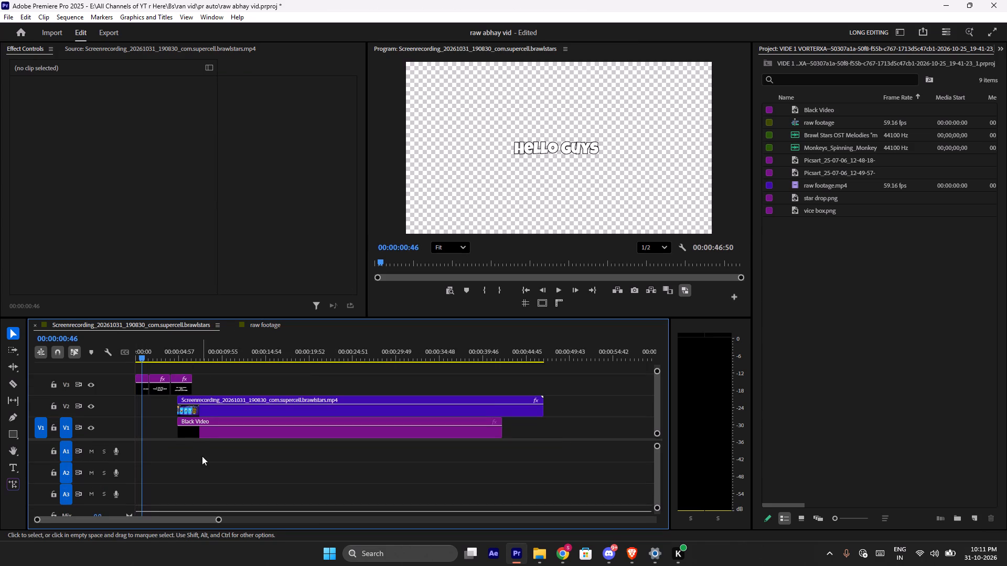
# Shift the recording and Black Video clips about 2 seconds later with Track Select Forward so they start where the titles end.
pyautogui.click(202, 456)
pyautogui.press('a')
pyautogui.click(195, 401)
pyautogui.moveTo(195, 401); pyautogui.dragTo(198, 402)
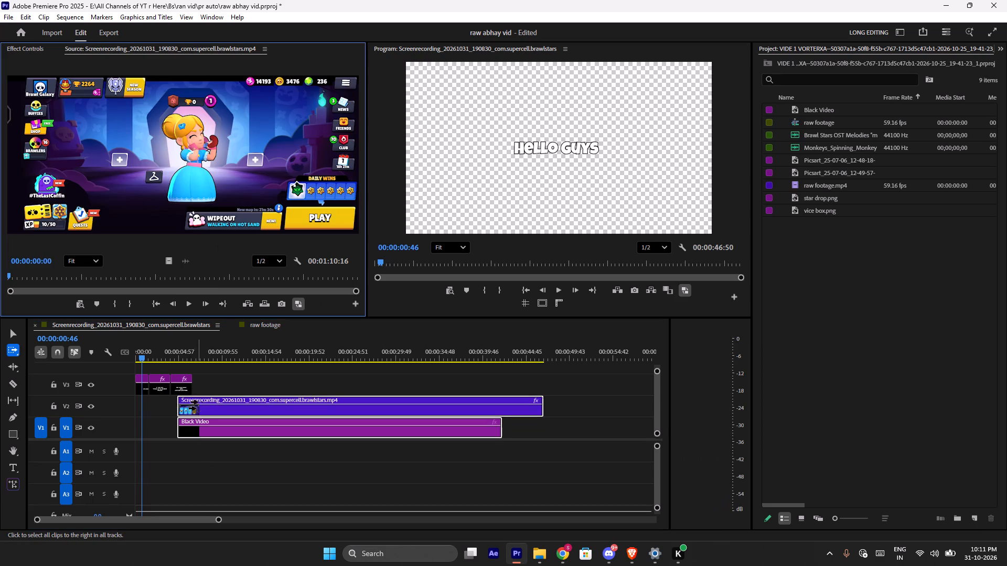
pyautogui.moveTo(198, 402); pyautogui.dragTo(218, 404)
pyautogui.moveTo(218, 404); pyautogui.dragTo(239, 401)
pyautogui.moveTo(214, 405); pyautogui.dragTo(251, 404)
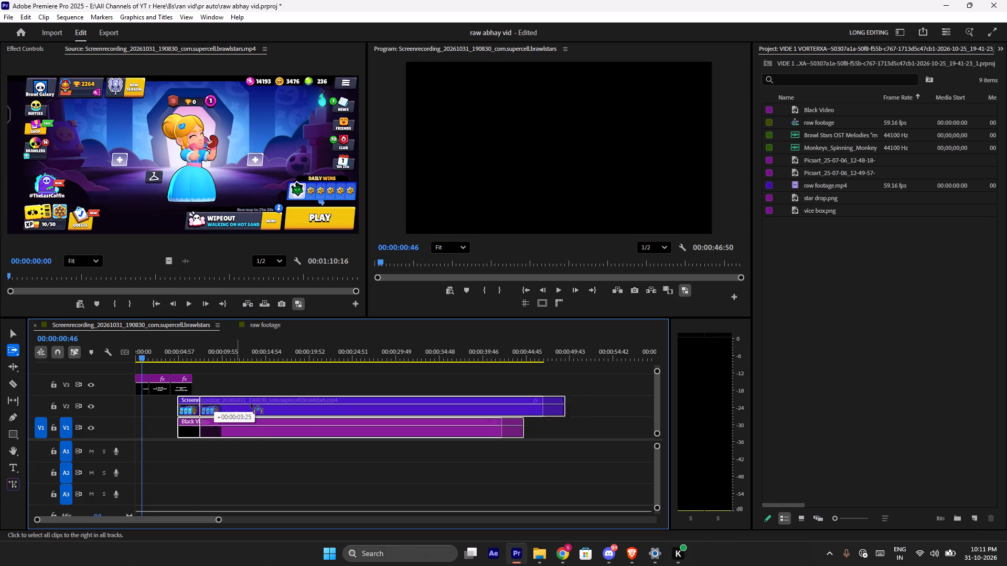
pyautogui.moveTo(251, 404); pyautogui.dragTo(228, 399)
pyautogui.click(250, 382)
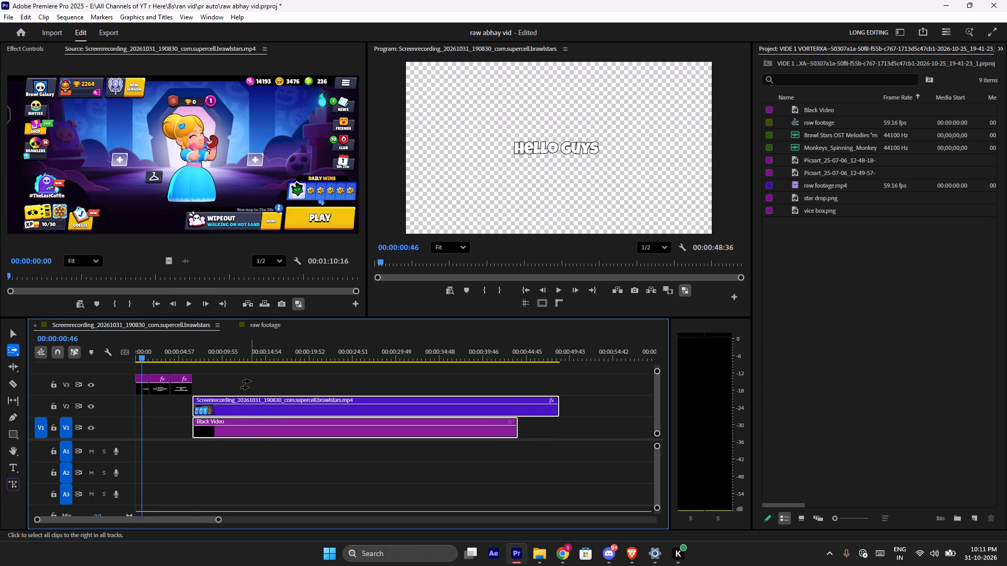
# Move the three title clips down from V3 to V2, directly in front of the recording.
pyautogui.press('v')
pyautogui.click(231, 375)
pyautogui.moveTo(227, 375); pyautogui.dragTo(151, 375)
pyautogui.moveTo(207, 381); pyautogui.dragTo(130, 384)
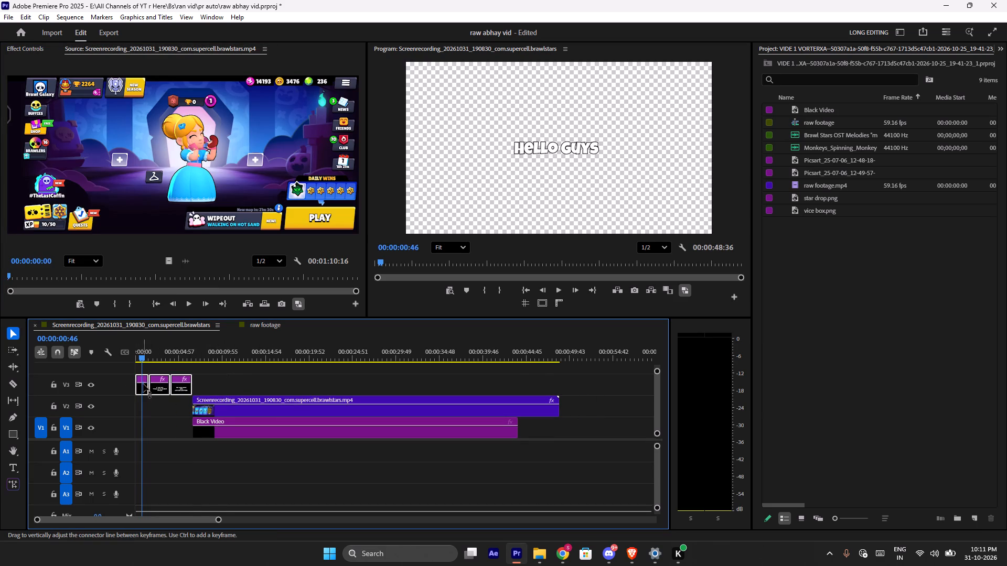
pyautogui.moveTo(154, 382); pyautogui.dragTo(154, 397)
pyautogui.hotkey('ctrl', 'z')
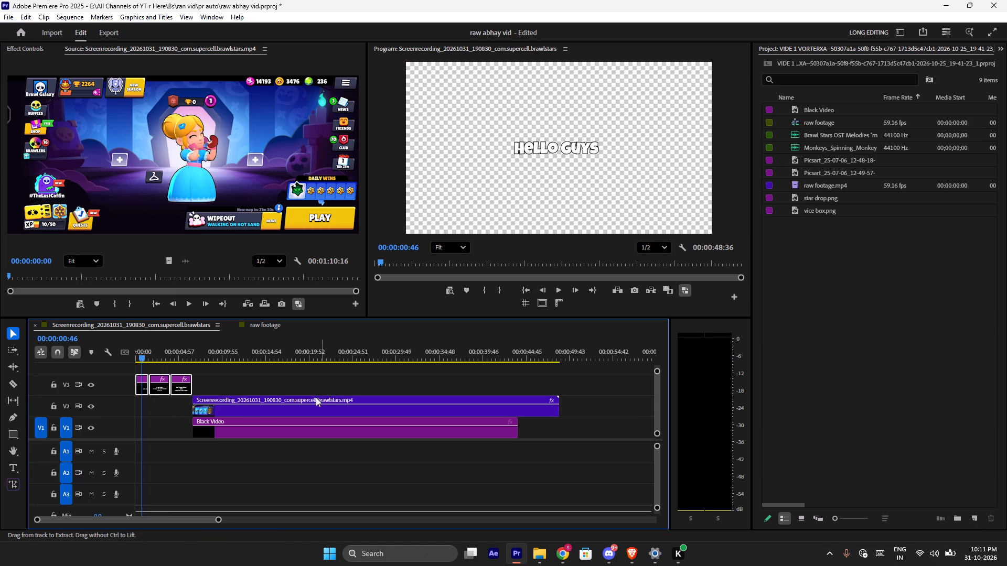
pyautogui.click(234, 383)
pyautogui.moveTo(221, 385); pyautogui.dragTo(141, 384)
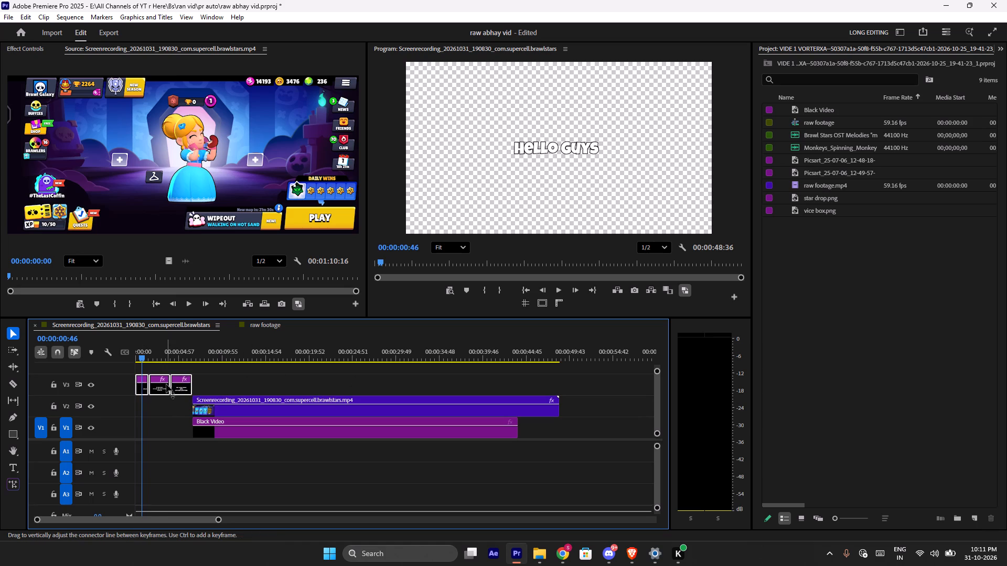
pyautogui.keyDown('shift'); pyautogui.moveTo(156, 387); pyautogui.dragTo(155, 402); pyautogui.keyUp('shift')
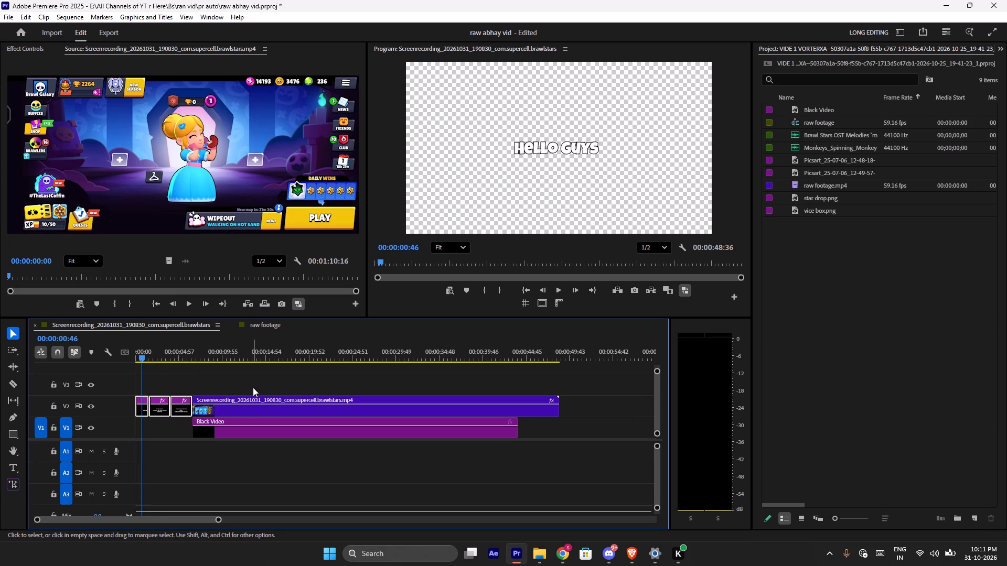
pyautogui.click(253, 387)
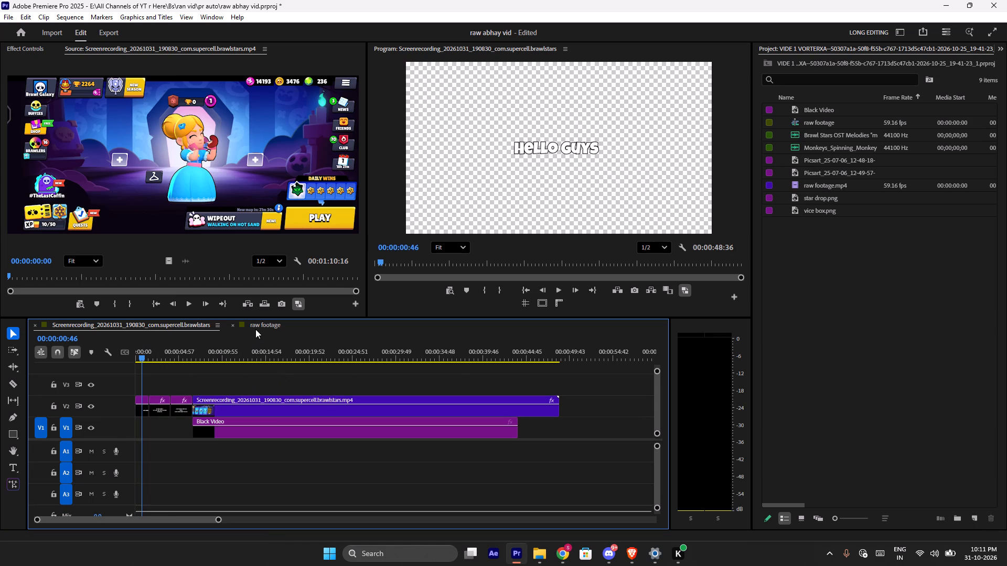
# Copy the gradient Picsart background clip from the raw footage sequence onto V1 beneath the titles and play back the opening.
pyautogui.click(260, 327)
pyautogui.click(192, 406)
pyautogui.click(142, 423)
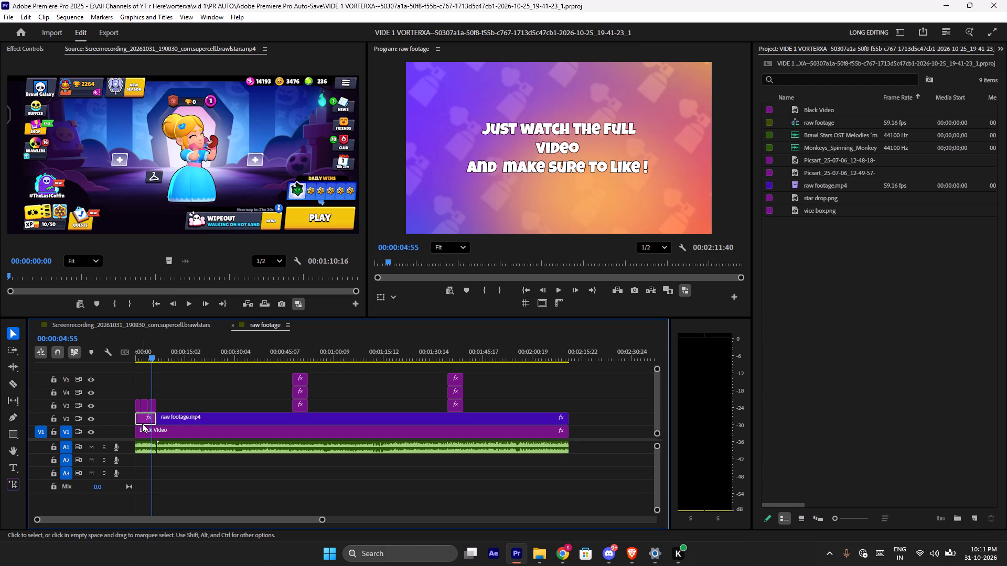
pyautogui.moveTo(146, 418); pyautogui.dragTo(102, 349)
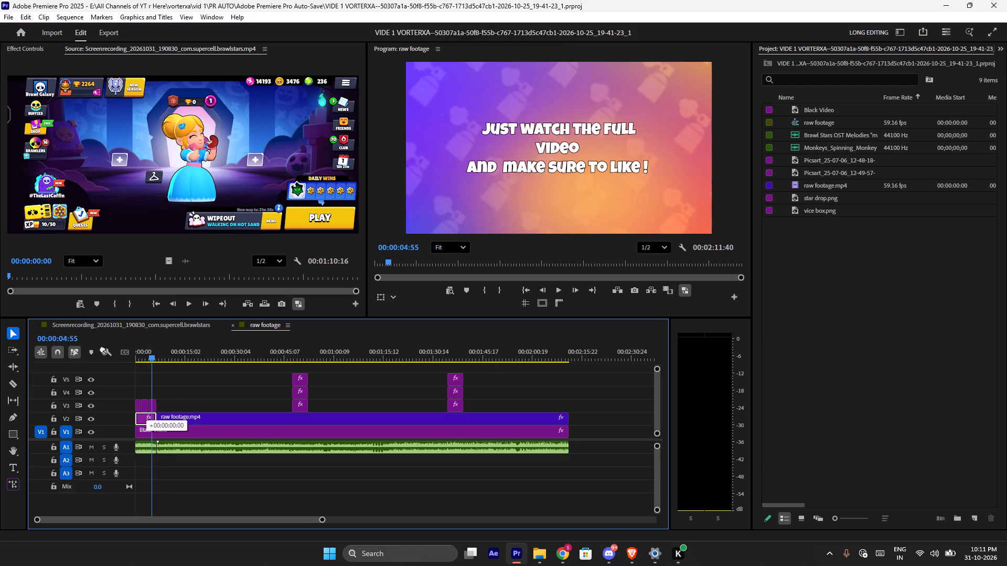
pyautogui.moveTo(102, 349); pyautogui.dragTo(159, 420)
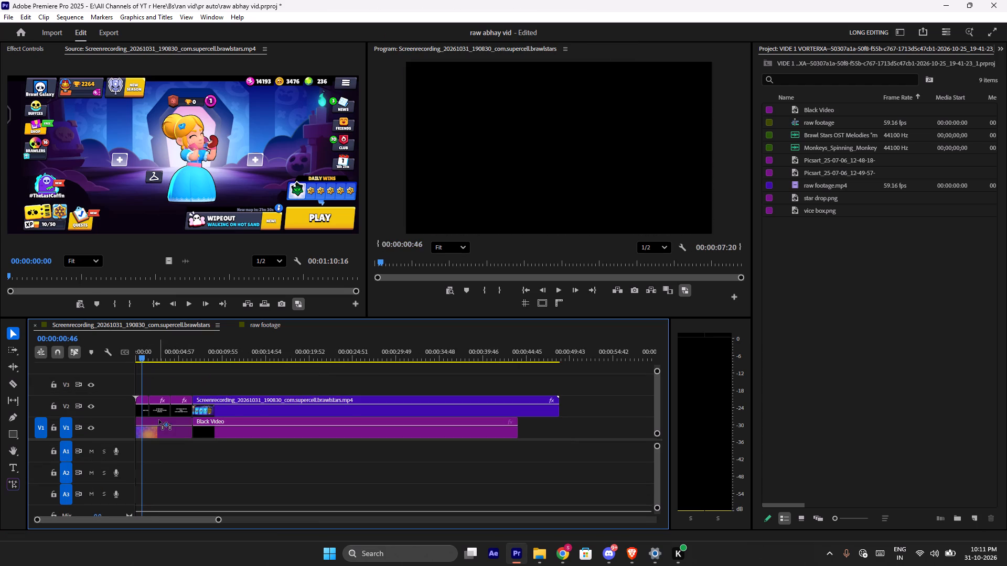
pyautogui.moveTo(159, 420); pyautogui.dragTo(157, 422)
pyautogui.click(224, 471)
pyautogui.moveTo(142, 358); pyautogui.dragTo(142, 358)
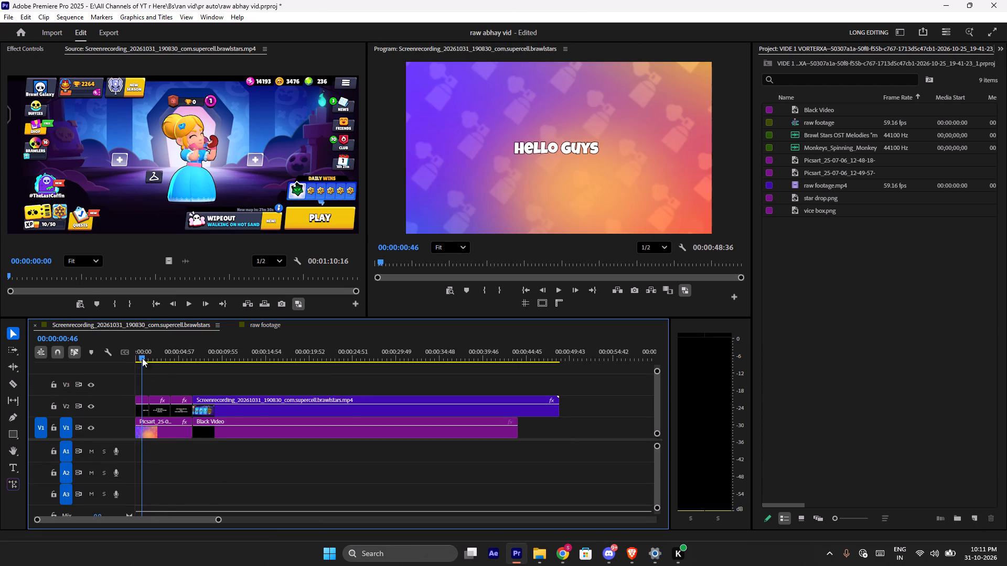
pyautogui.moveTo(142, 358); pyautogui.dragTo(90, 387)
pyautogui.press('space')
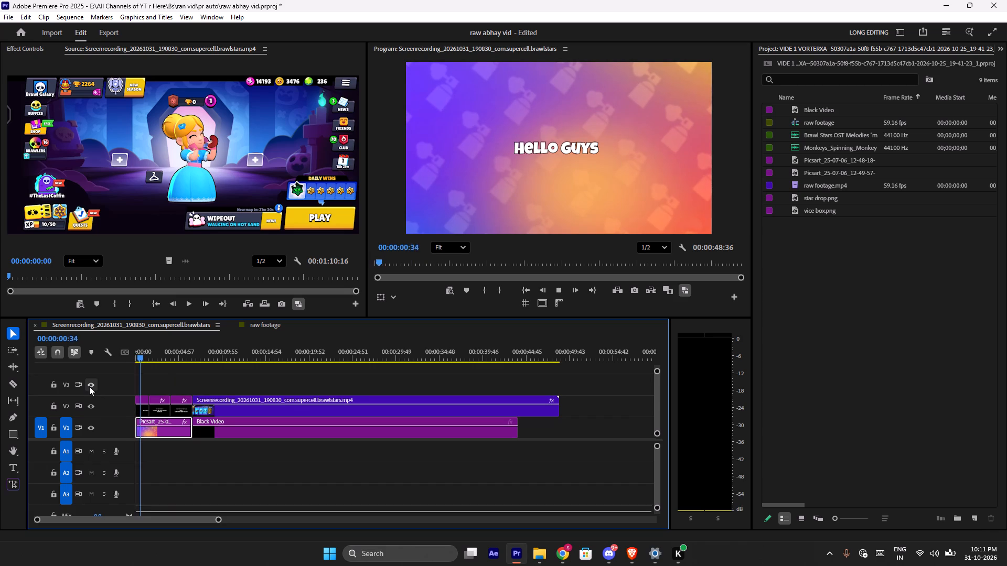
pyautogui.press('space')
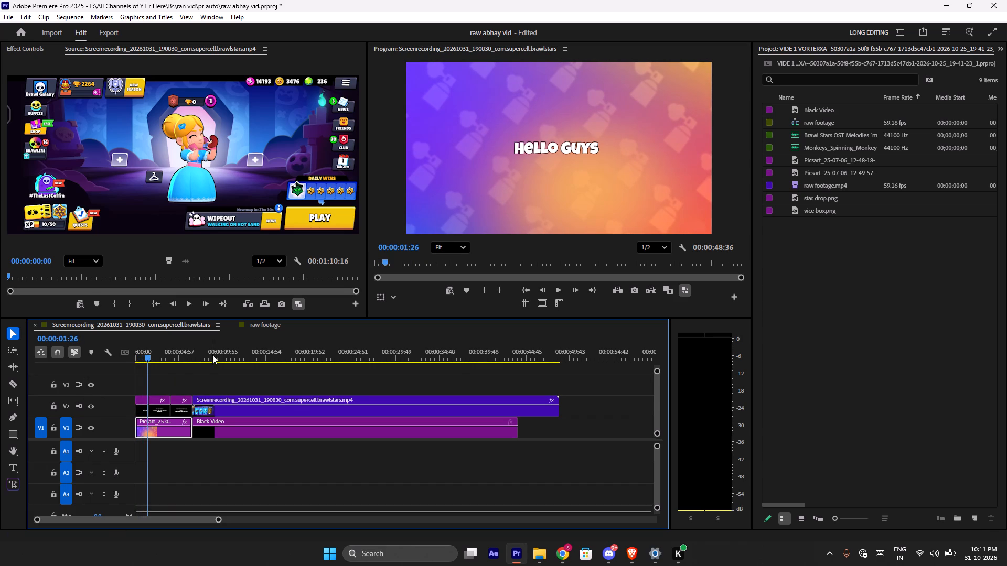
# Copy the music clips on A1 of the raw footage sequence to the start of A1 in the Screenrecording sequence.
pyautogui.click(268, 328)
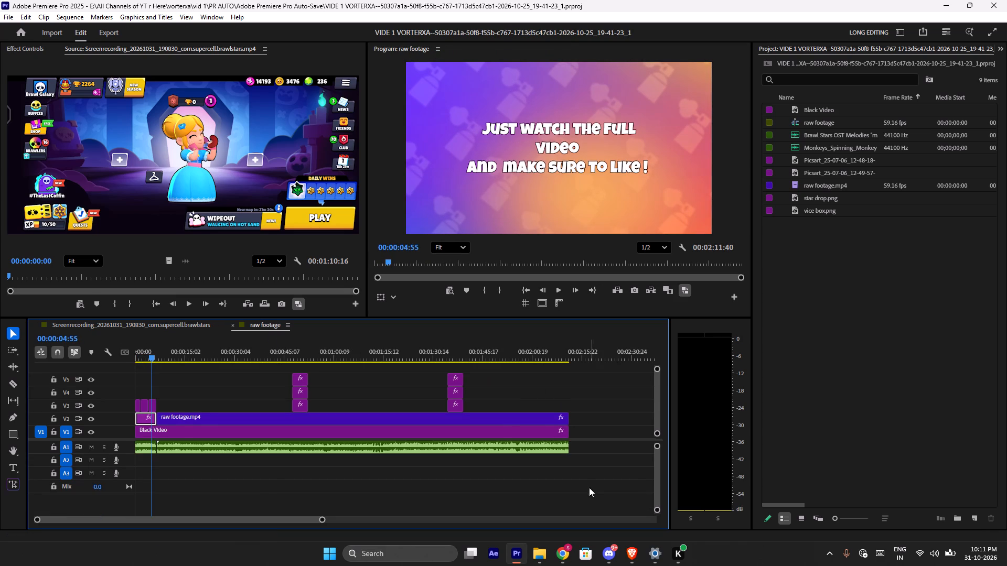
pyautogui.moveTo(588, 486); pyautogui.dragTo(138, 452)
pyautogui.moveTo(194, 448); pyautogui.dragTo(176, 473)
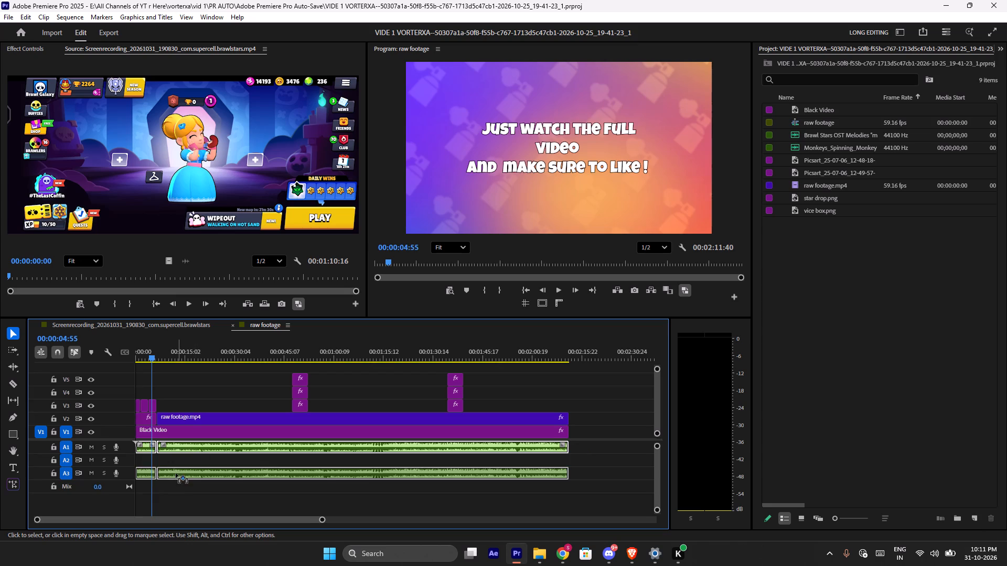
pyautogui.moveTo(176, 473); pyautogui.dragTo(120, 325)
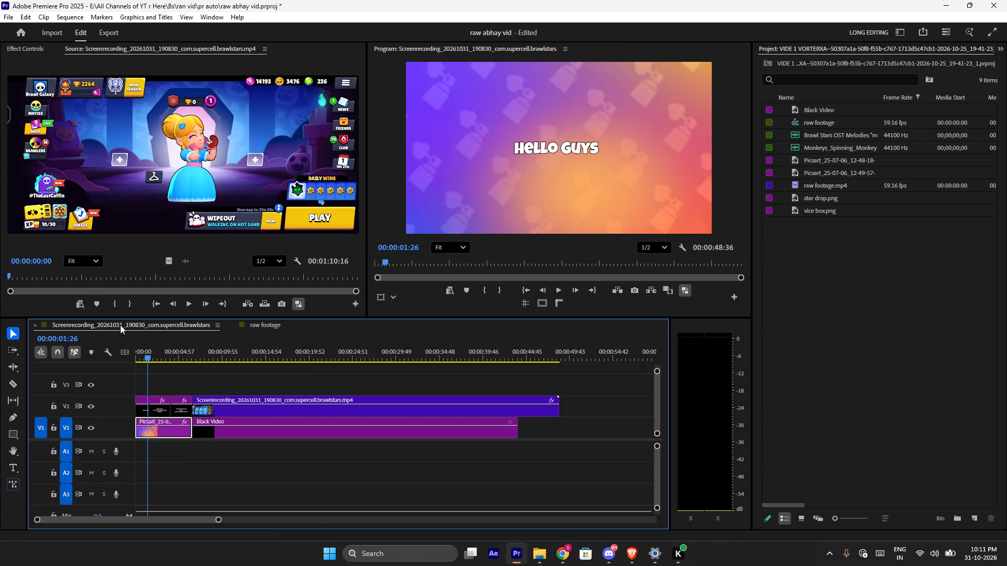
pyautogui.moveTo(120, 325); pyautogui.dragTo(227, 456)
pyautogui.click(246, 477)
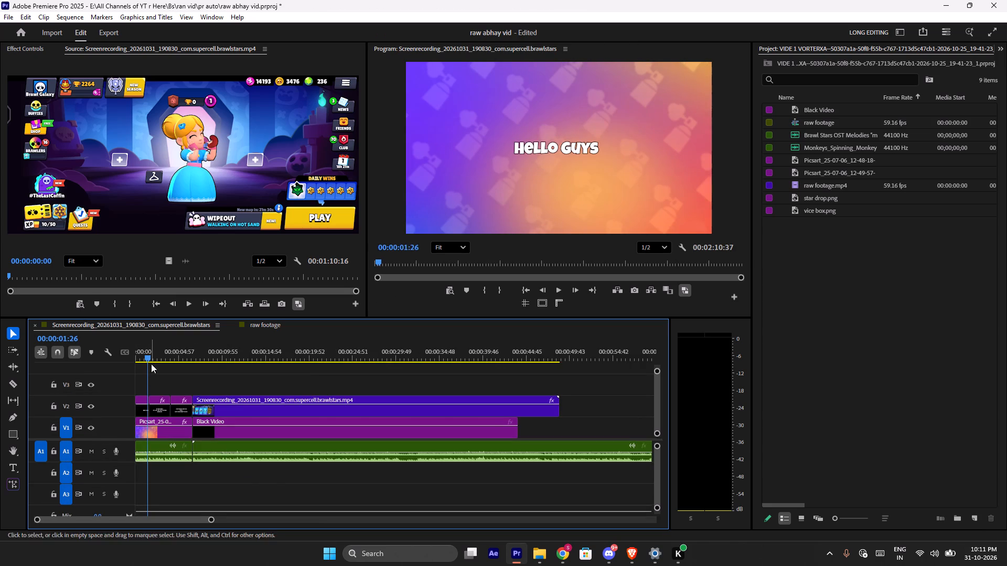
# Play the edit from the start to 00:00:20:11 and split the recording, Black Video and music there with the Razor tool.
pyautogui.moveTo(144, 356); pyautogui.dragTo(129, 360)
pyautogui.press('space')
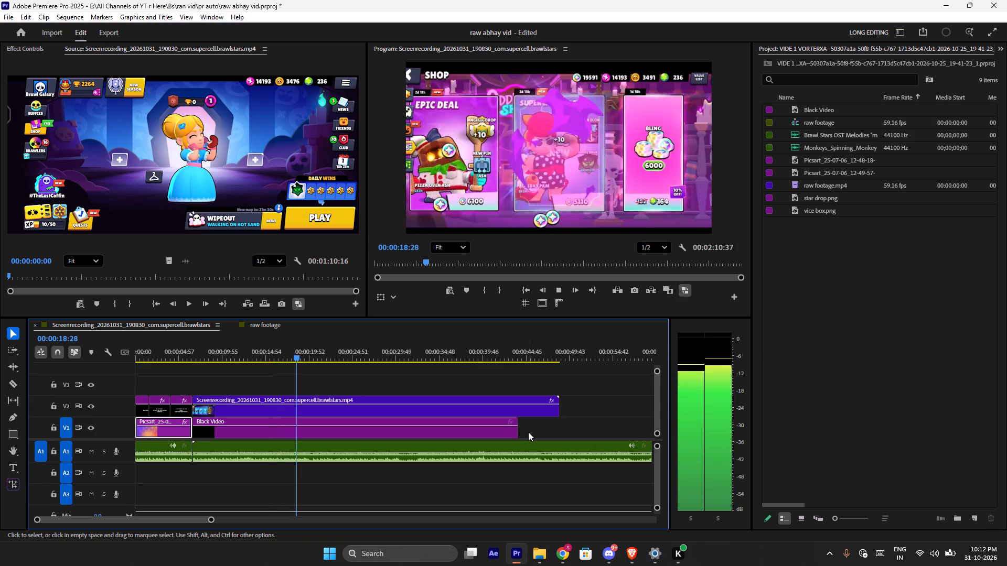
pyautogui.press('space')
pyautogui.press('space')
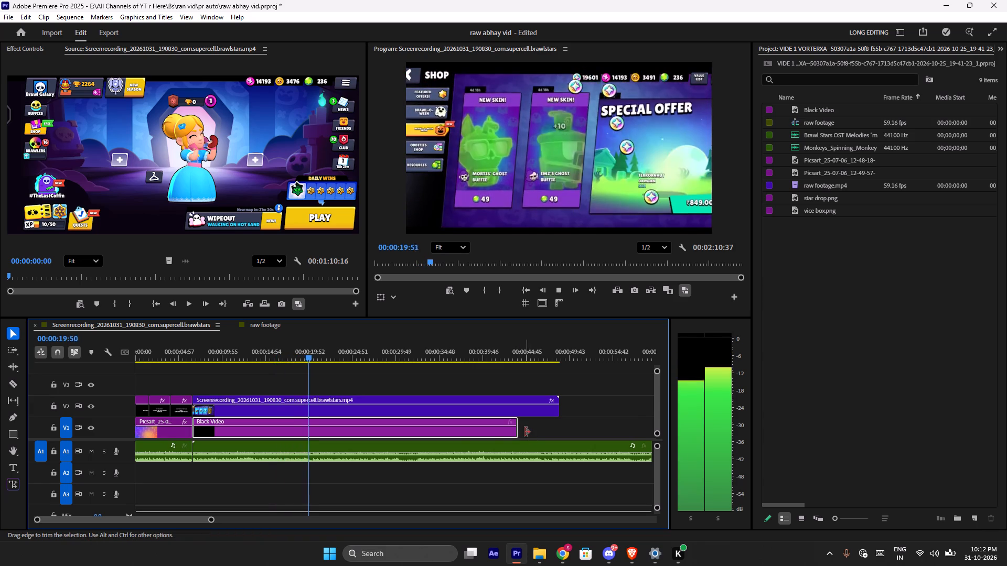
pyautogui.press('space')
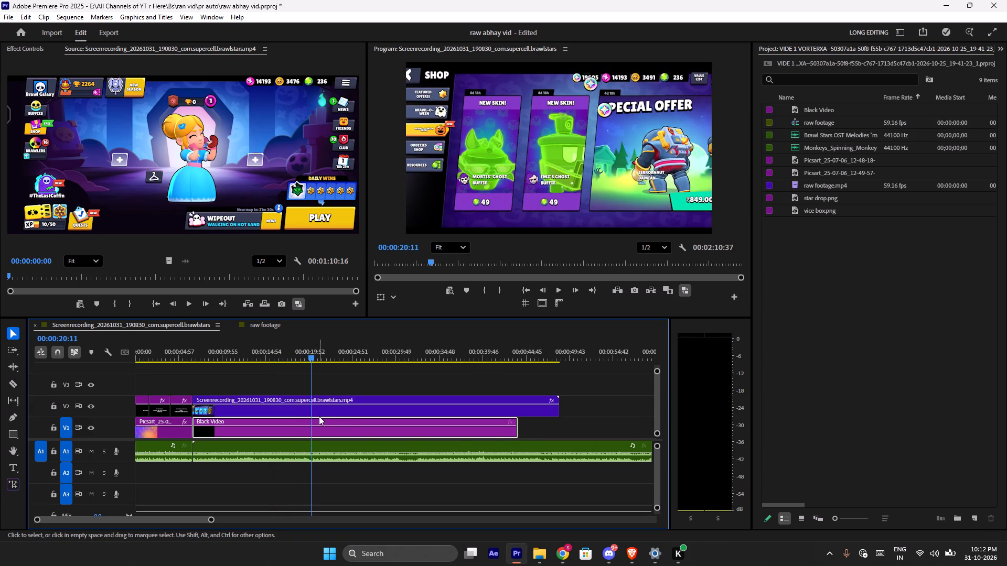
pyautogui.press('c')
pyautogui.click(312, 413)
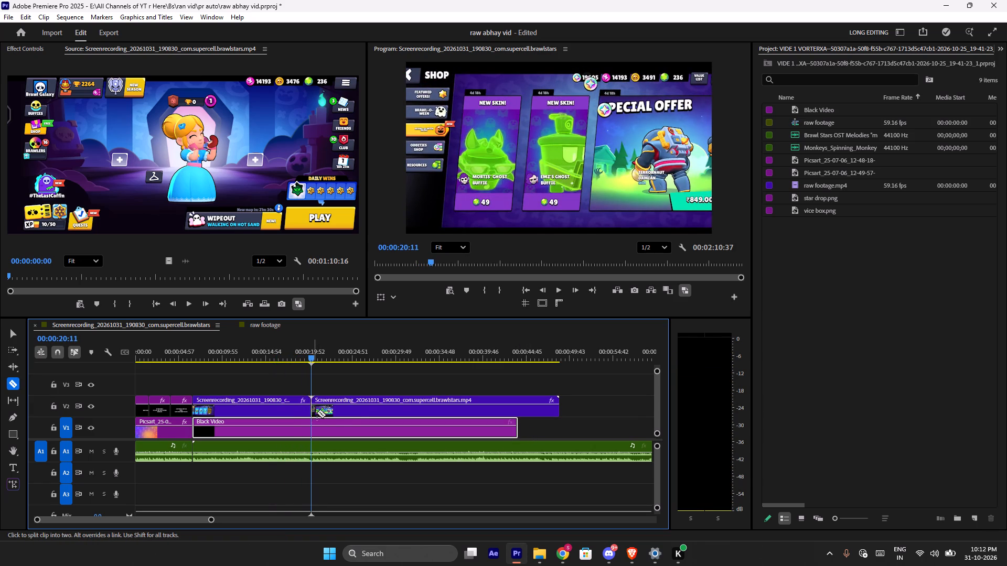
pyautogui.keyDown('shift'); pyautogui.click(315, 429); pyautogui.keyUp('shift')
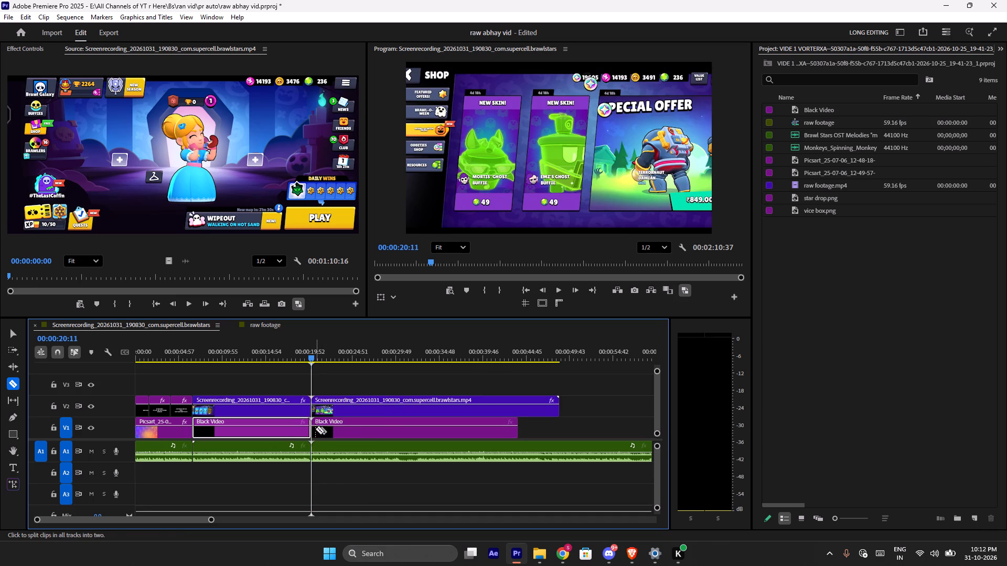
pyautogui.press('v')
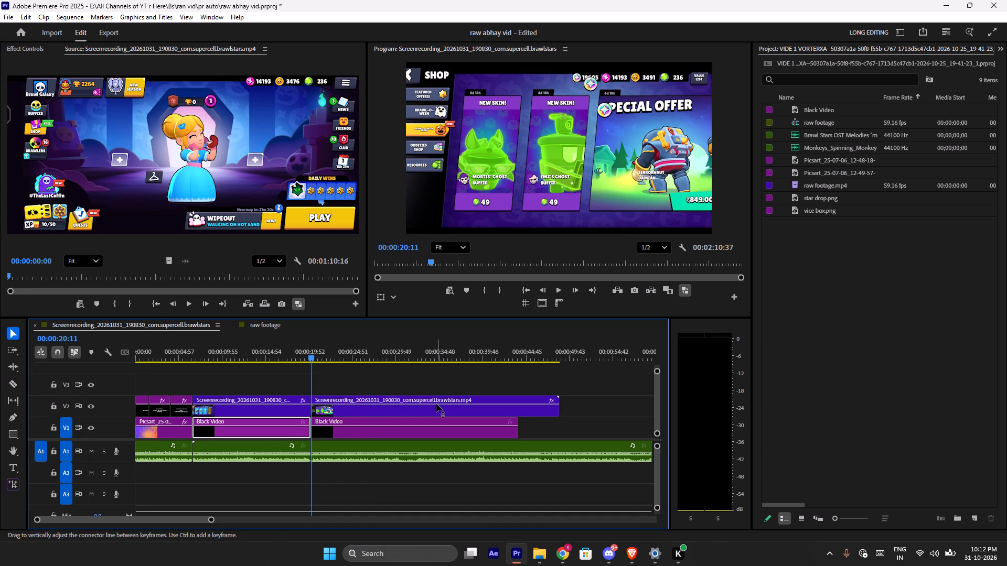
pyautogui.click(422, 382)
# Undo the all-track split, then split the recording at 00:00:19:56 and the Black Video and music close to that point.
pyautogui.moveTo(310, 359); pyautogui.dragTo(303, 360)
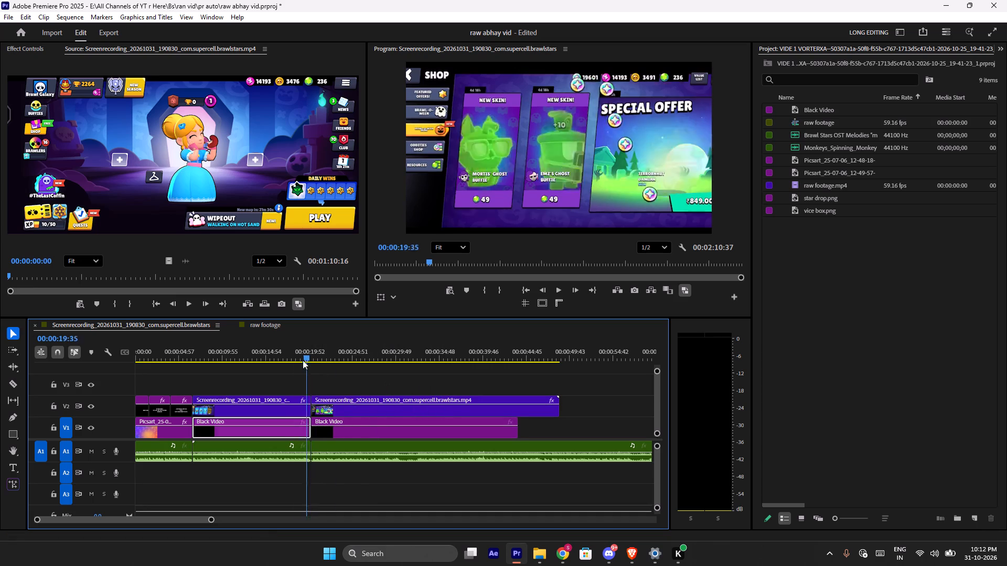
pyautogui.moveTo(303, 360); pyautogui.dragTo(309, 365)
pyautogui.hotkey('ctrl', 'z')
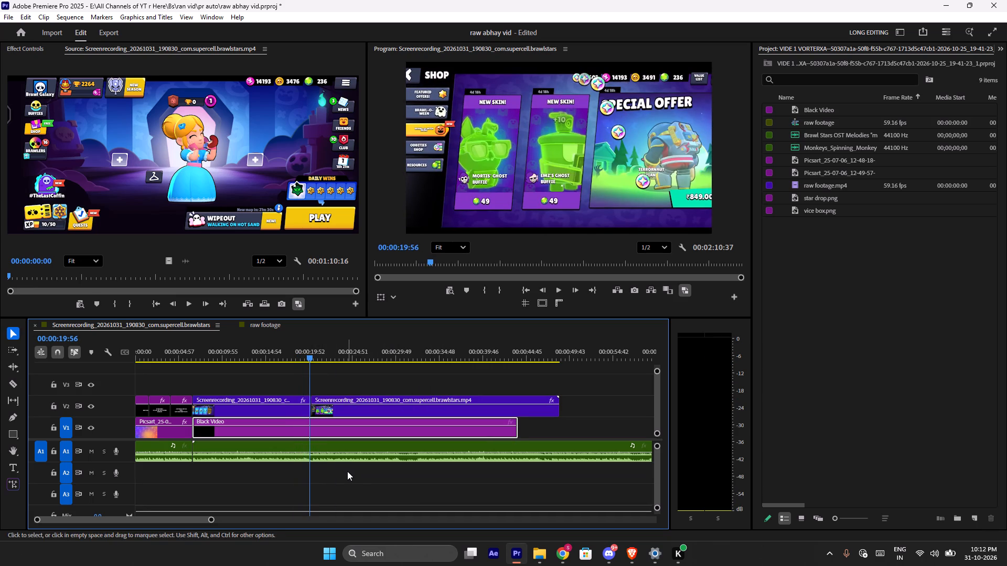
pyautogui.press('e')
pyautogui.press('e')
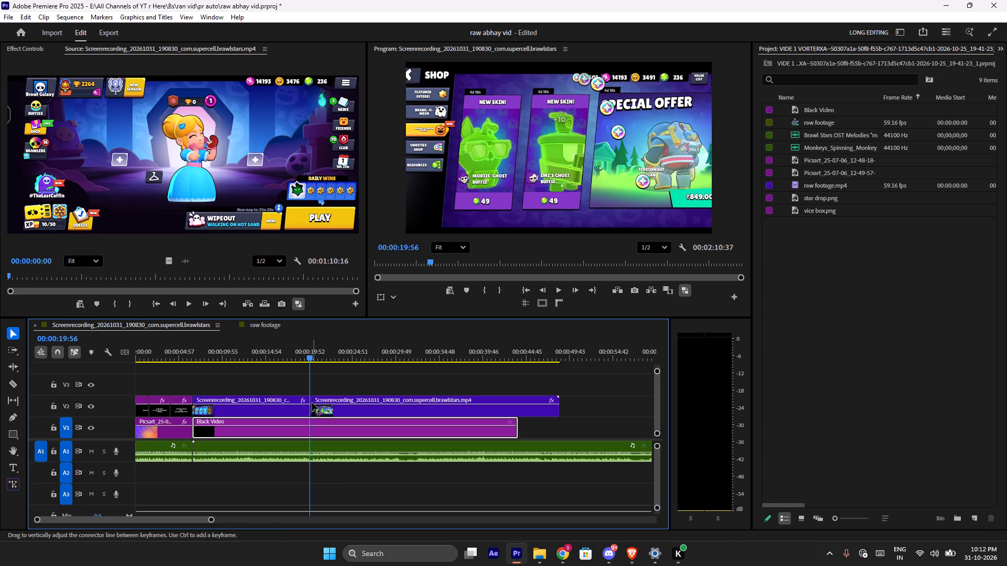
pyautogui.press('c')
pyautogui.click(310, 406)
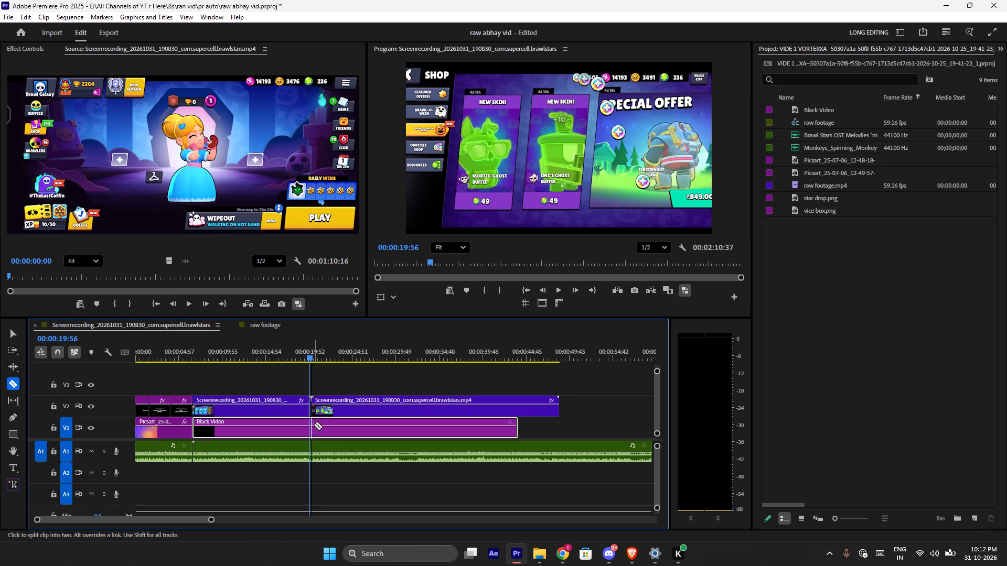
pyautogui.click(314, 424)
pyautogui.press('v')
pyautogui.click(436, 374)
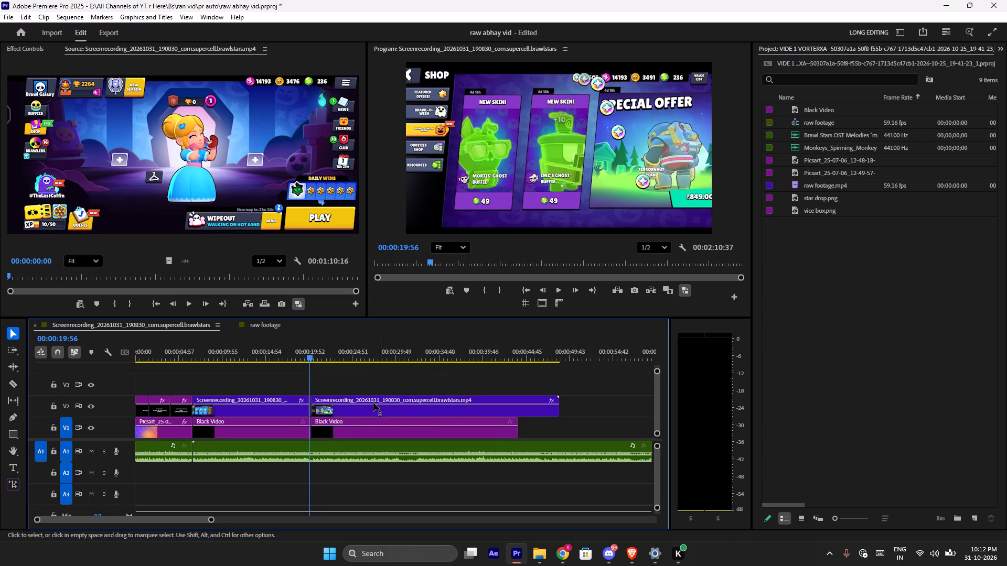
# Undo the latest Black Video split and the recording cut at 00:00:19:56.
pyautogui.hotkey('ctrl', 'z')
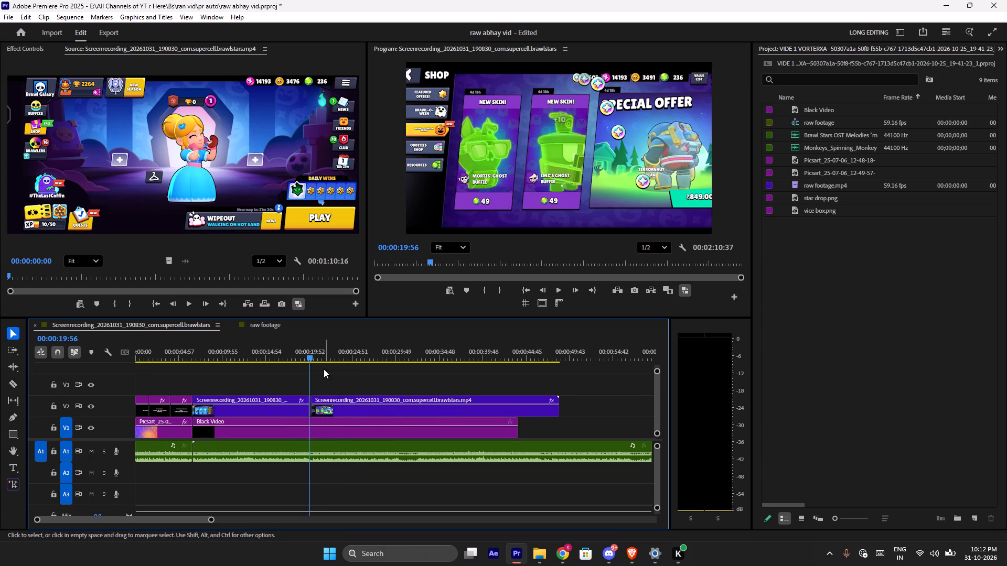
pyautogui.moveTo(306, 357); pyautogui.dragTo(327, 361)
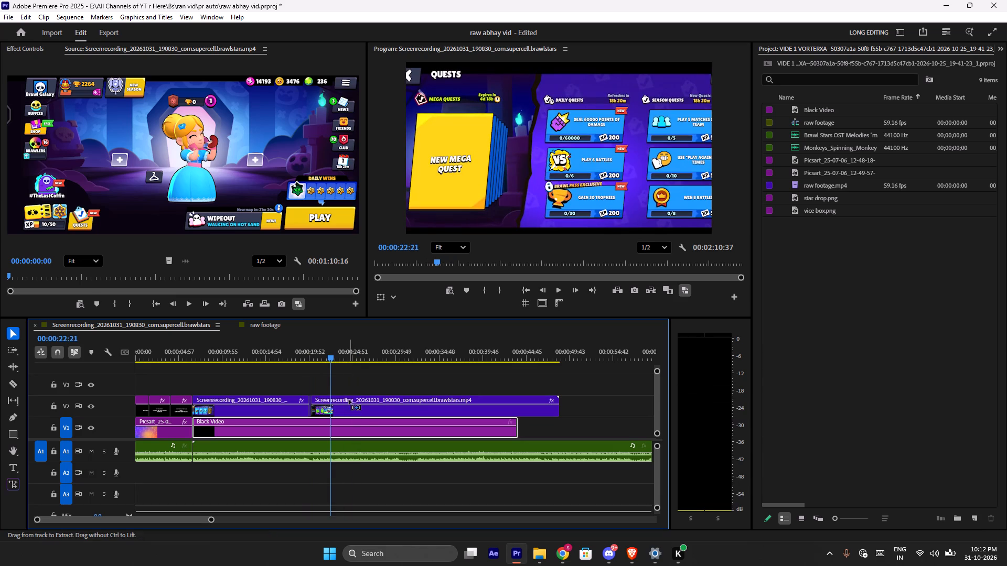
pyautogui.hotkey('ctrl', 'z')
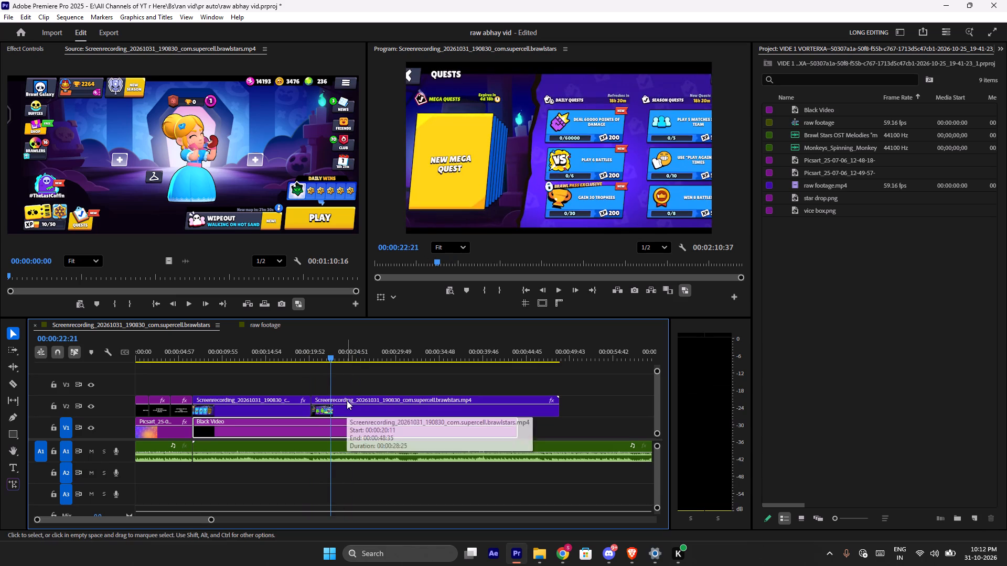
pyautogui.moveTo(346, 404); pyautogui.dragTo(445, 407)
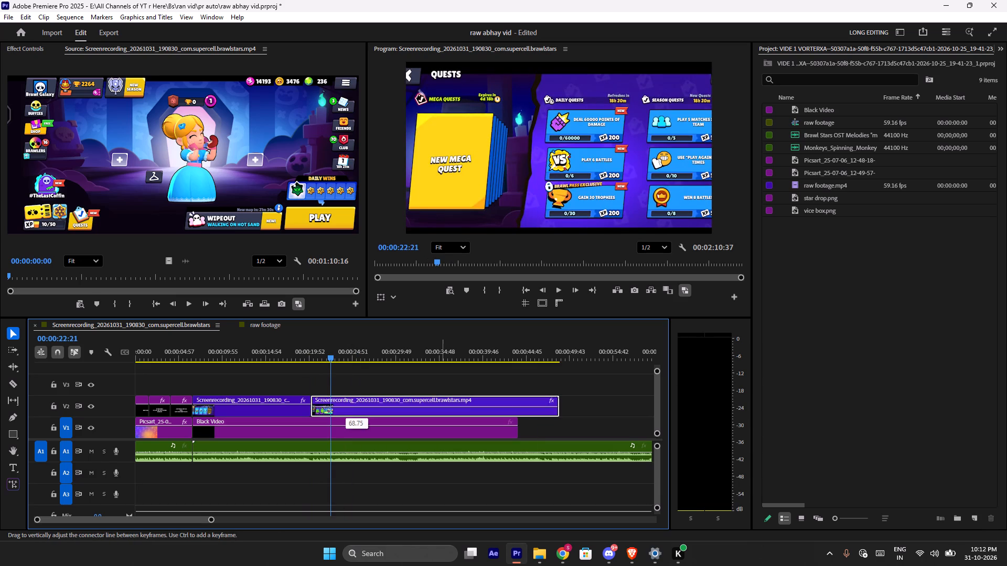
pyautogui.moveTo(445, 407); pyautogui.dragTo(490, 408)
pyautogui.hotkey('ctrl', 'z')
# Move the second recording clip on V2 later so it starts at 00:00:28:39, and select the gap before it.
pyautogui.moveTo(347, 411); pyautogui.dragTo(404, 409)
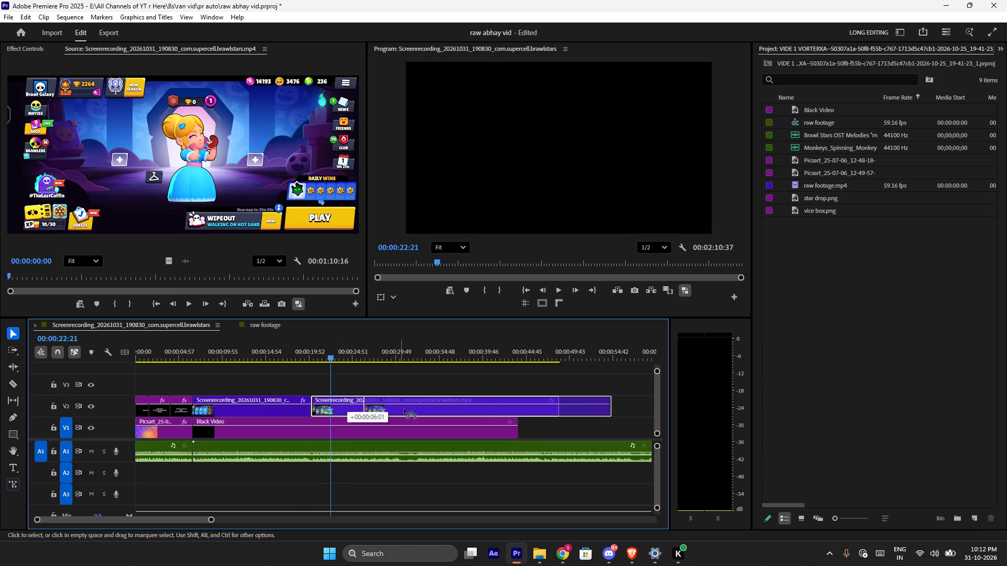
pyautogui.moveTo(404, 409); pyautogui.dragTo(421, 408)
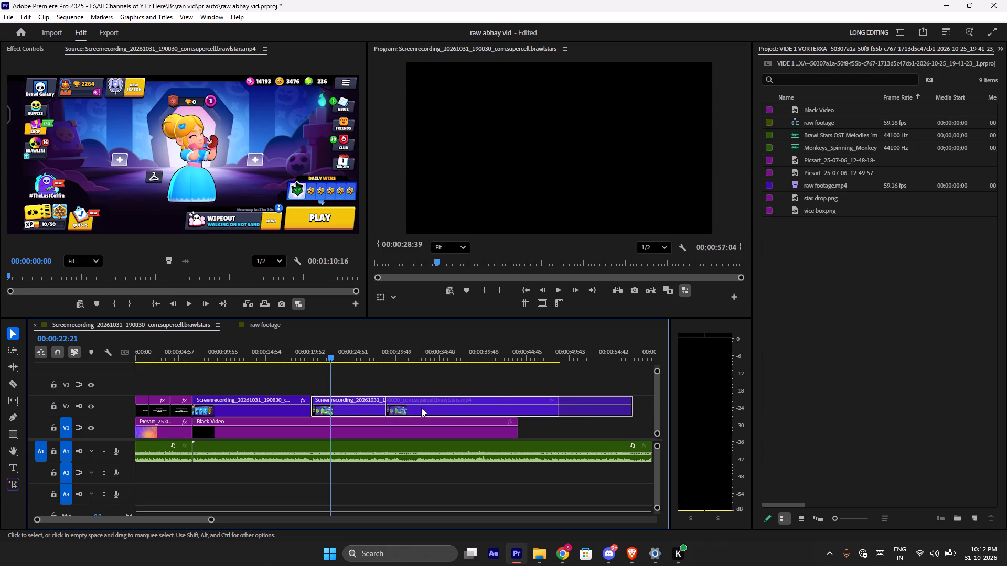
pyautogui.click(326, 402)
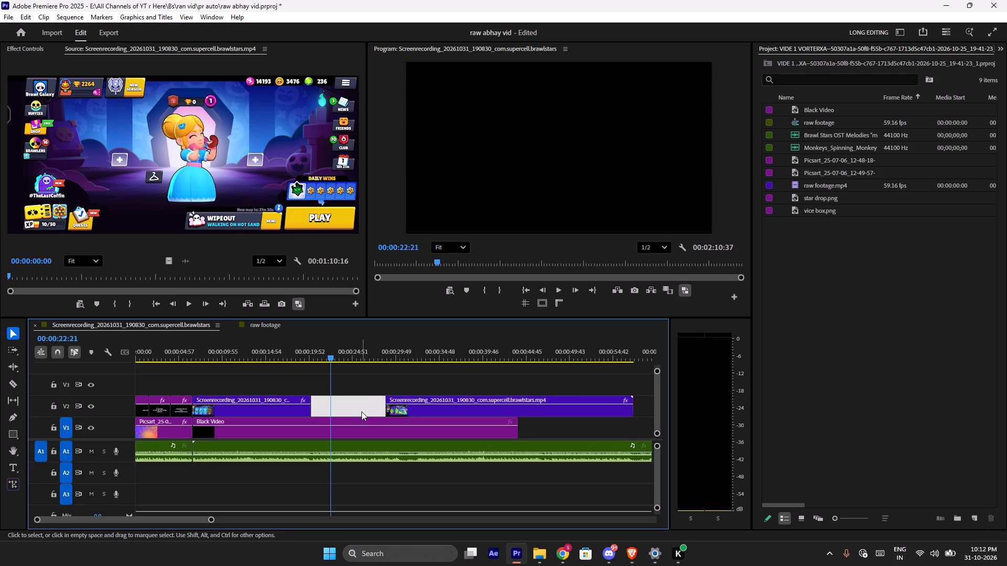
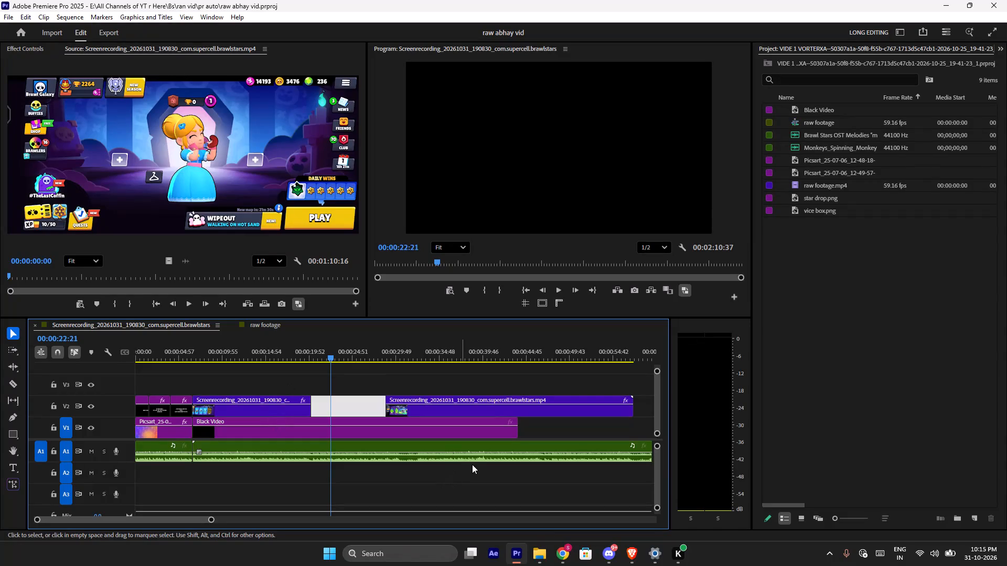
# Copy the first stacked group of QR clips (Vice Box) from the raw footage sequence into the recording sequence, directly after the first recording clip.
pyautogui.click(473, 464)
pyautogui.click(260, 326)
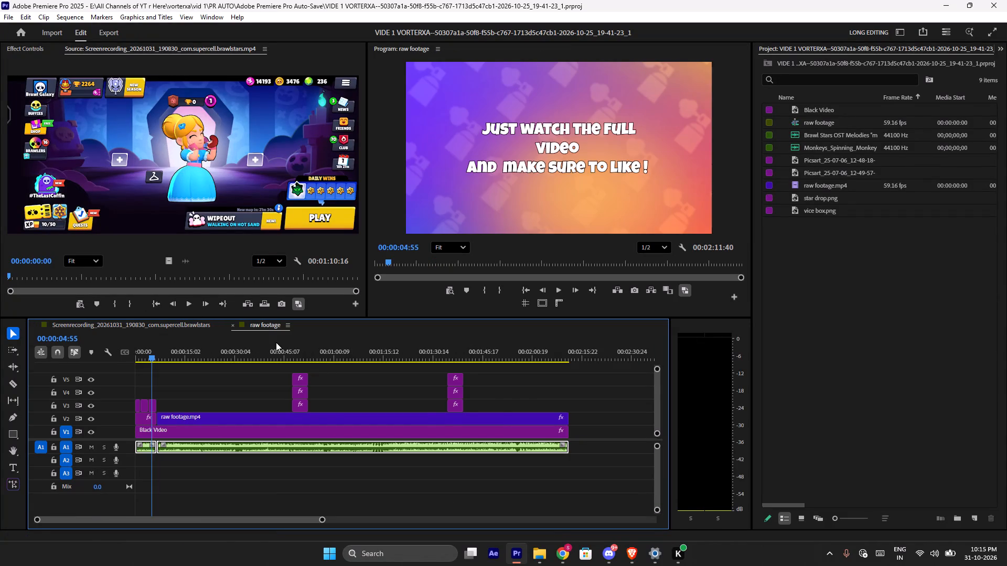
pyautogui.moveTo(330, 399); pyautogui.dragTo(278, 373)
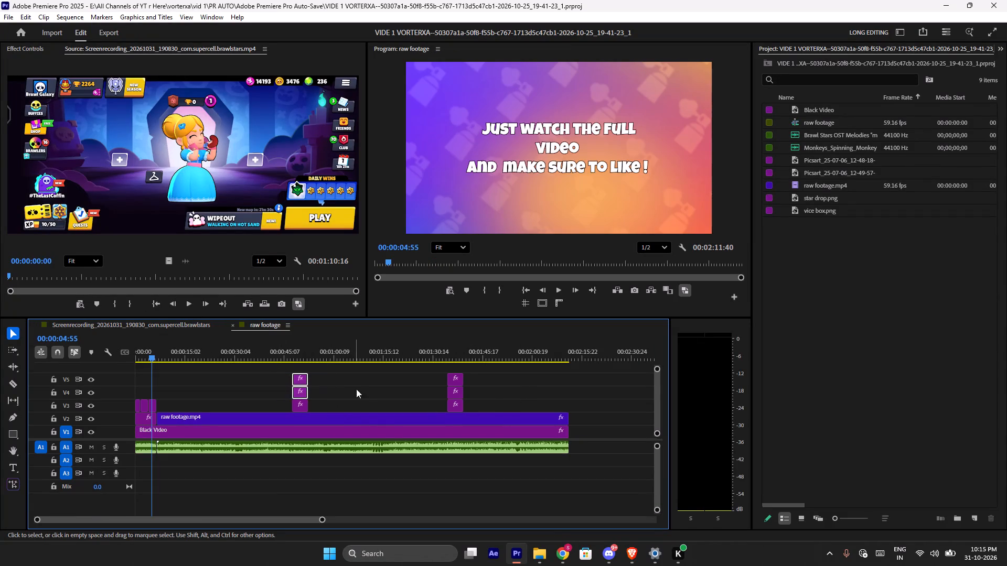
pyautogui.click(357, 395)
pyautogui.click(320, 407)
pyautogui.moveTo(323, 407); pyautogui.dragTo(274, 372)
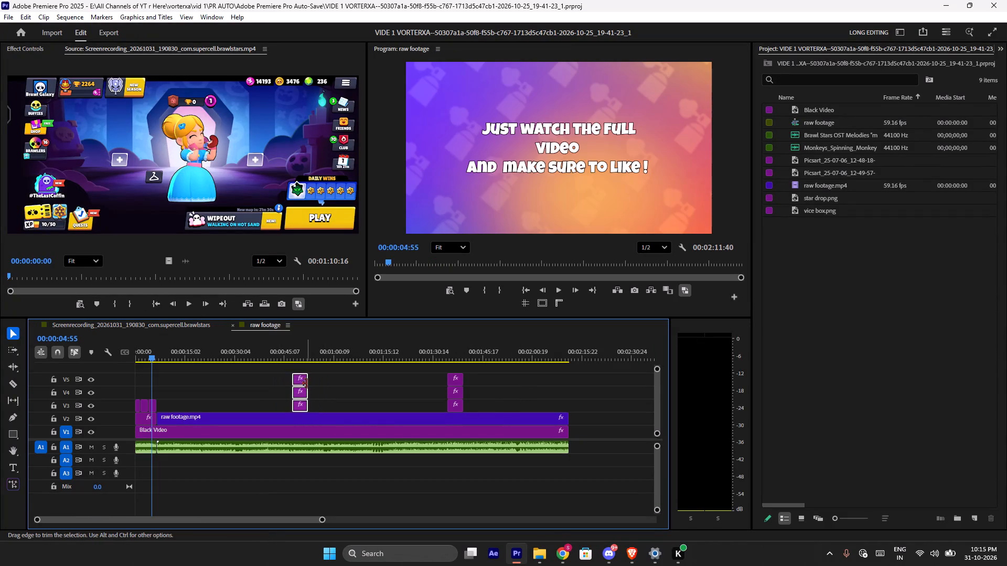
pyautogui.moveTo(298, 381); pyautogui.dragTo(111, 347)
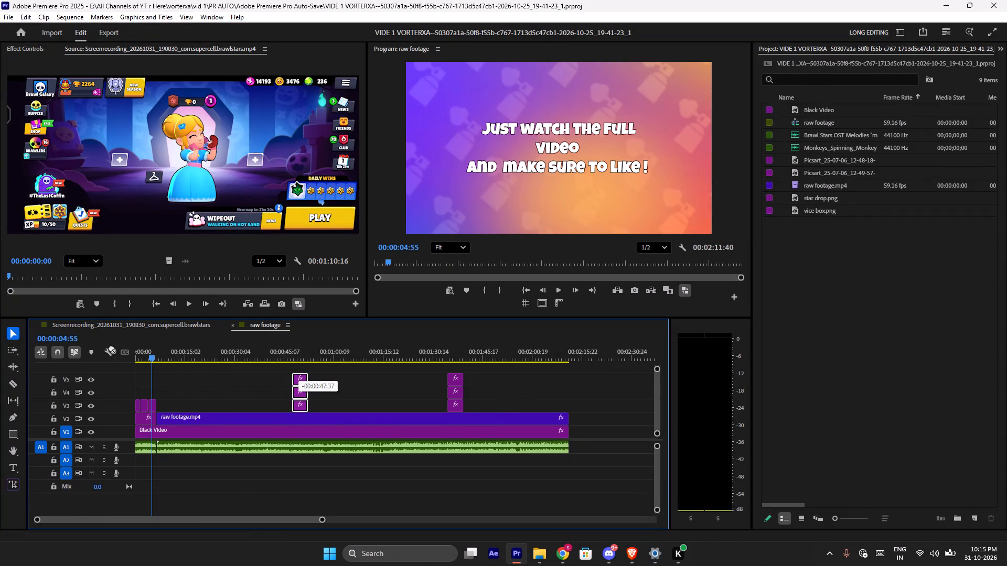
pyautogui.moveTo(111, 347); pyautogui.dragTo(353, 372)
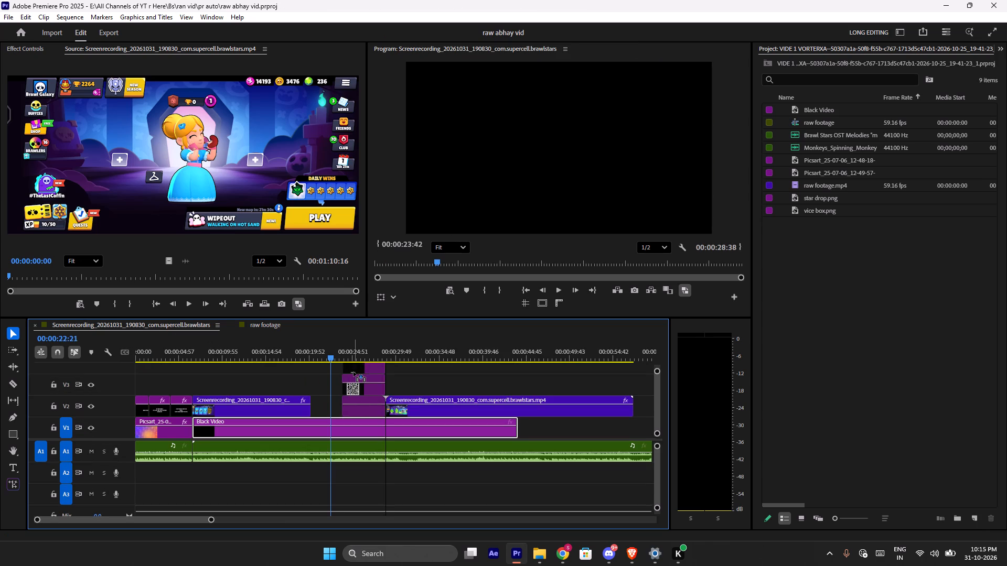
pyautogui.moveTo(353, 372); pyautogui.dragTo(325, 369)
pyautogui.click(377, 378)
# Move the second recording clip on V2 earlier so it starts right where the Vice Box clips end.
pyautogui.click(369, 406)
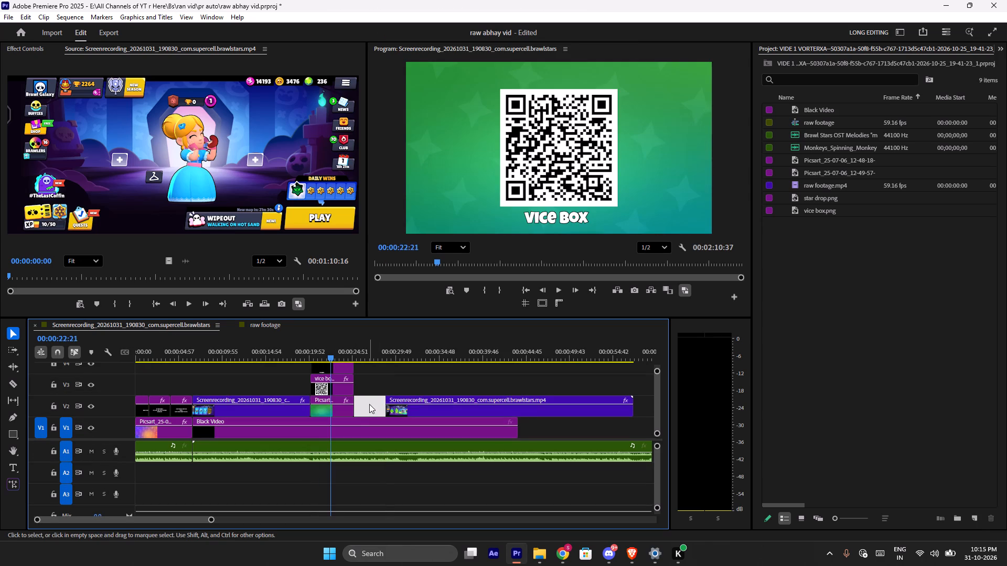
pyautogui.press('e')
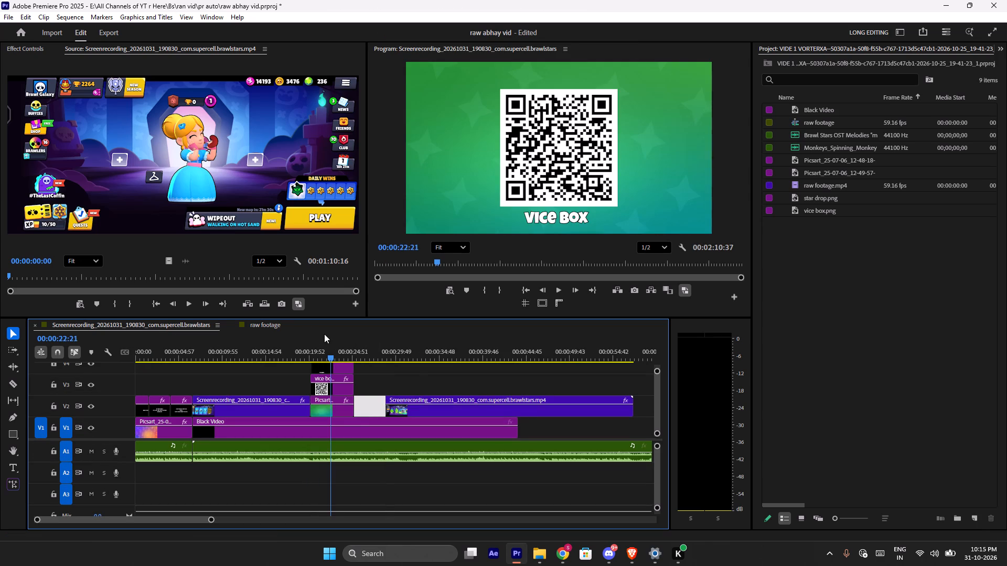
pyautogui.click(421, 383)
pyautogui.moveTo(457, 407); pyautogui.dragTo(435, 408)
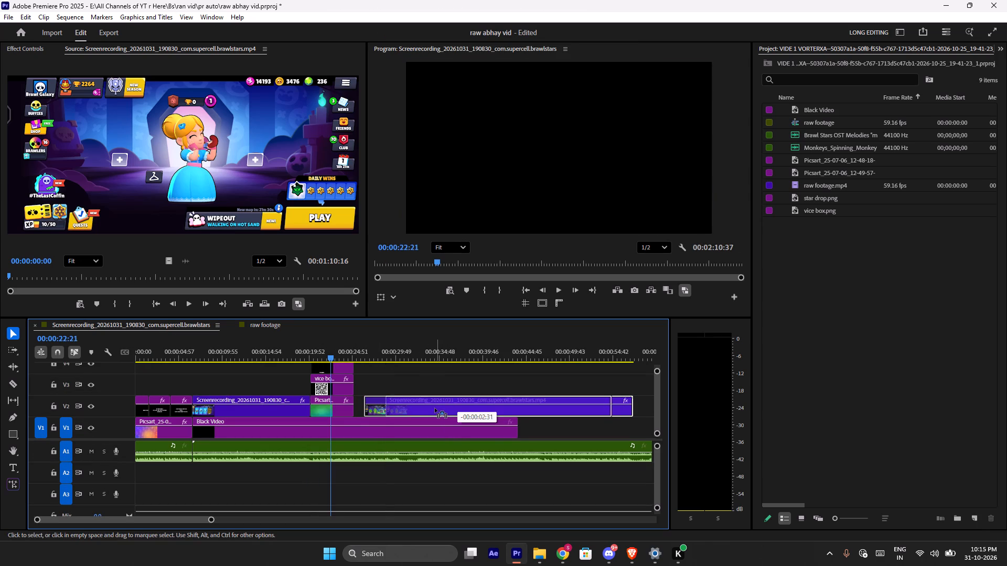
pyautogui.moveTo(435, 408); pyautogui.dragTo(430, 410)
pyautogui.click(433, 386)
# Play through the Vice Box insert, split the recording on V2 at 00:00:30:56 on the Mega Quests screen, and shift the remainder later to open a gap.
pyautogui.moveTo(328, 351); pyautogui.dragTo(306, 360)
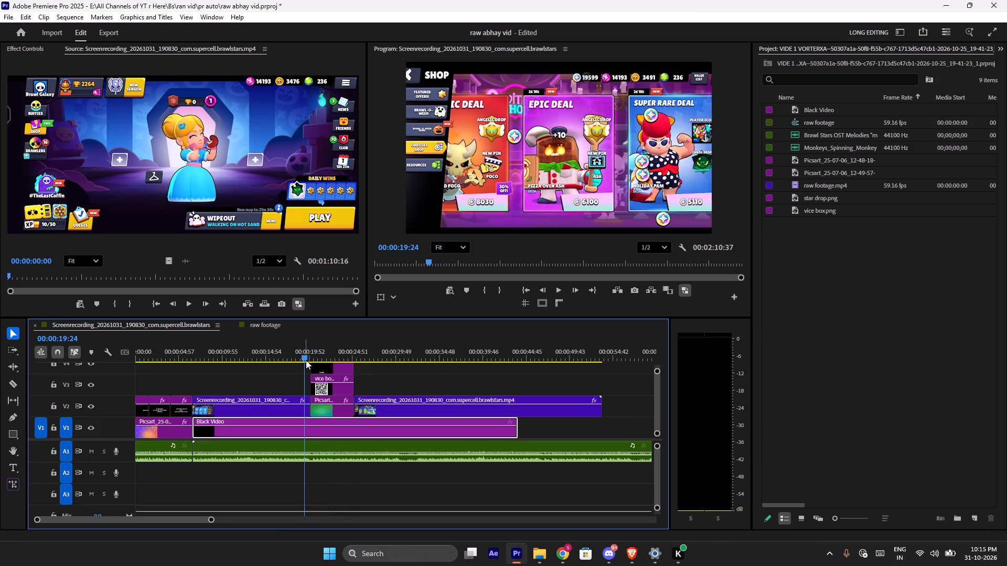
pyautogui.press('space')
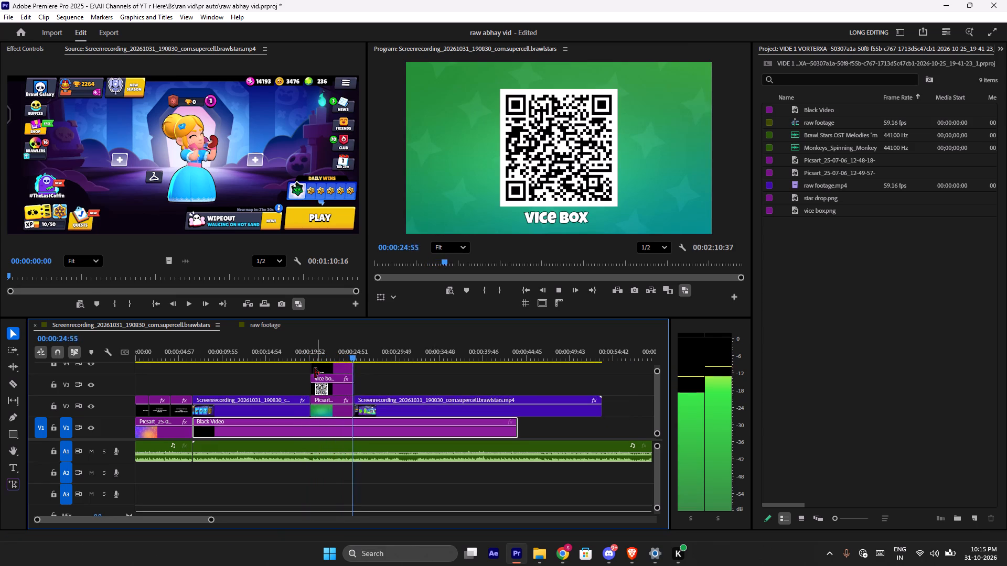
pyautogui.press('space')
pyautogui.moveTo(361, 356); pyautogui.dragTo(384, 360)
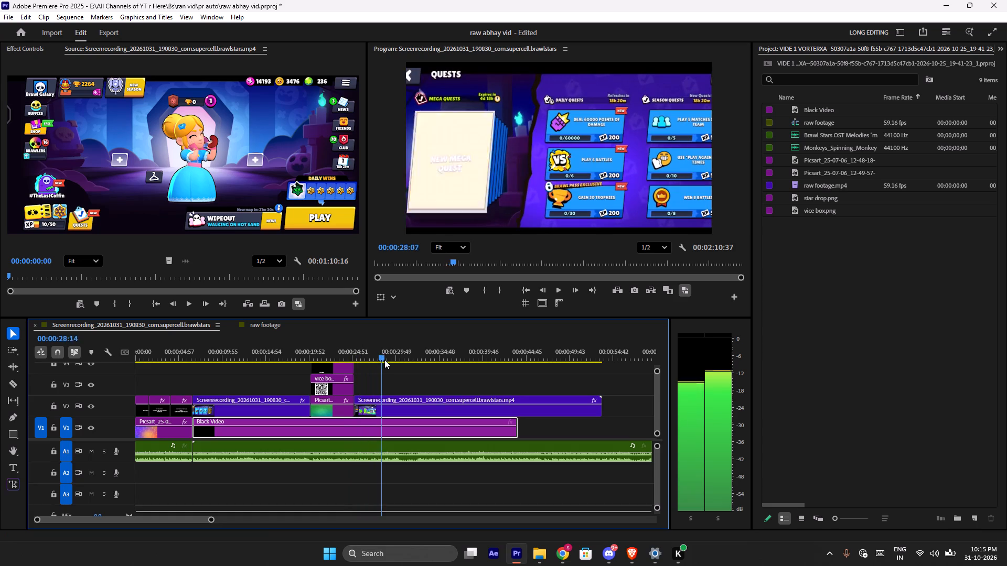
pyautogui.moveTo(384, 360); pyautogui.dragTo(408, 361)
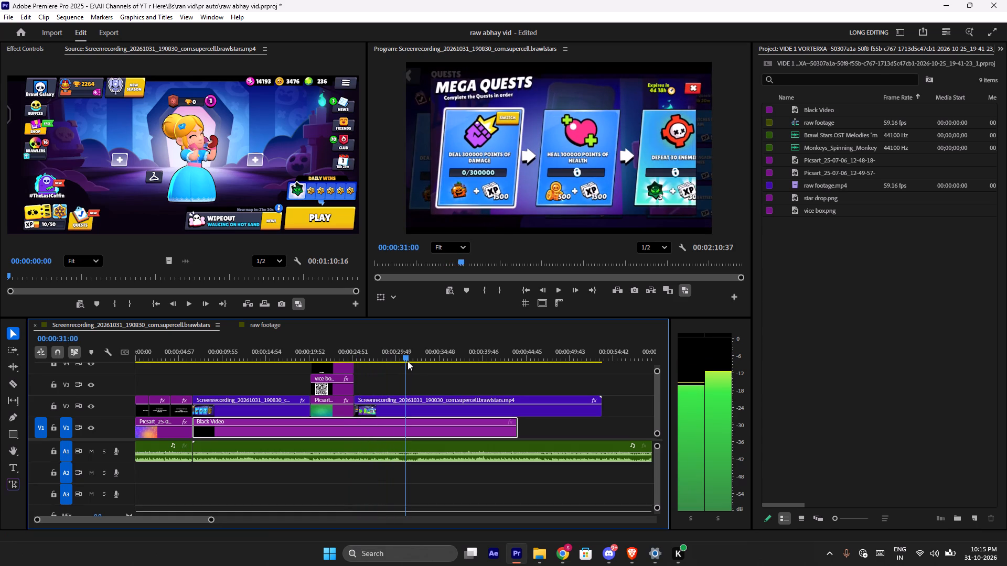
pyautogui.moveTo(408, 361); pyautogui.dragTo(407, 362)
pyautogui.press('c')
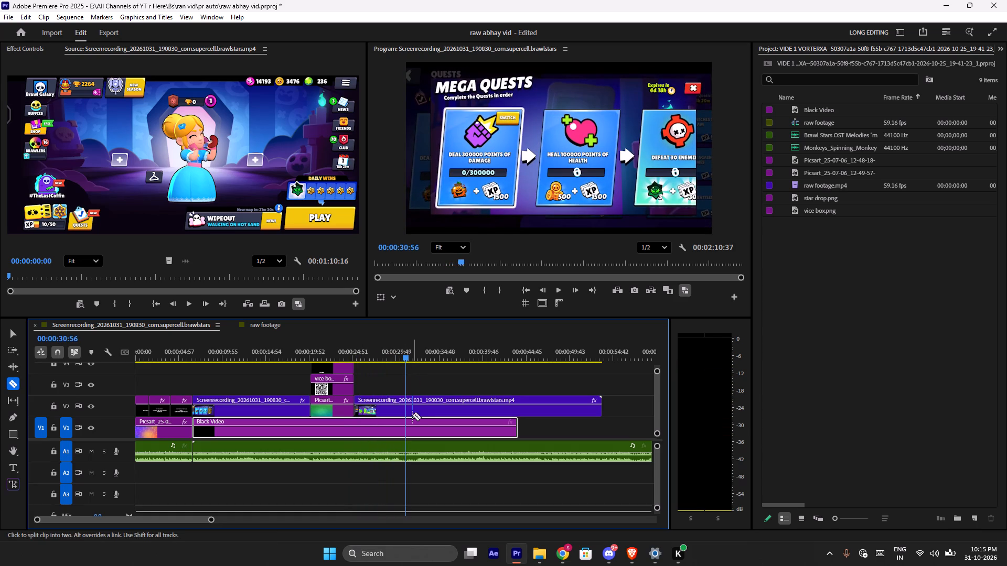
pyautogui.click(406, 409)
pyautogui.press('v')
pyautogui.moveTo(438, 407); pyautogui.dragTo(487, 407)
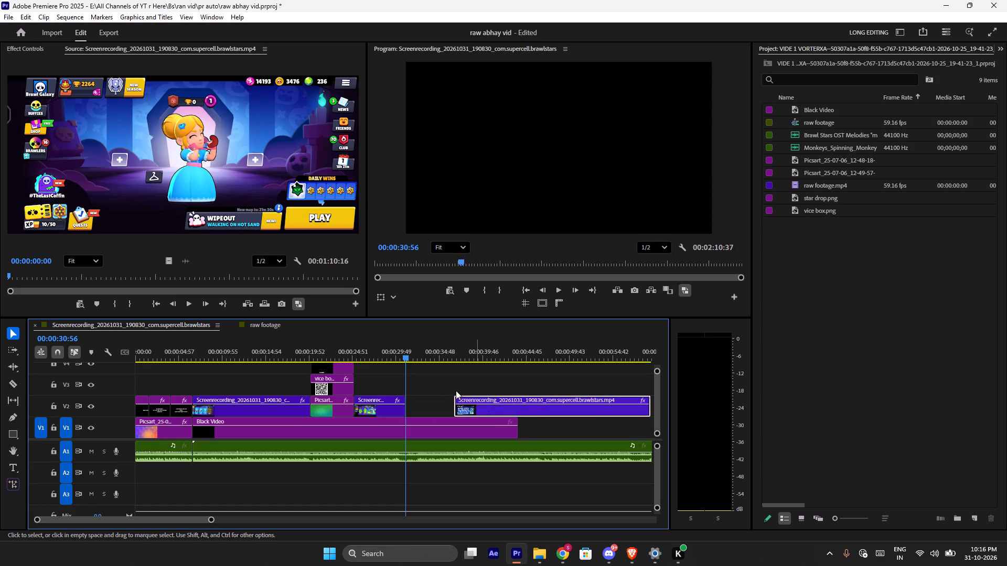
# Copy the second stacked group of QR clips (Free Star Drops) from the raw footage sequence into the gap starting at 00:00:30:56.
pyautogui.click(270, 324)
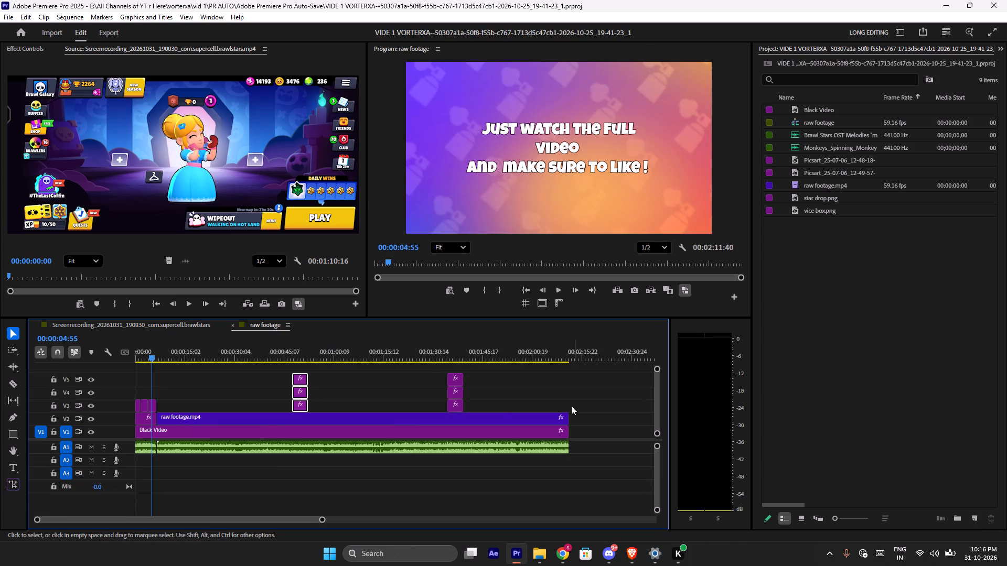
pyautogui.click(499, 407)
pyautogui.moveTo(492, 409); pyautogui.dragTo(433, 374)
pyautogui.moveTo(454, 379); pyautogui.dragTo(109, 324)
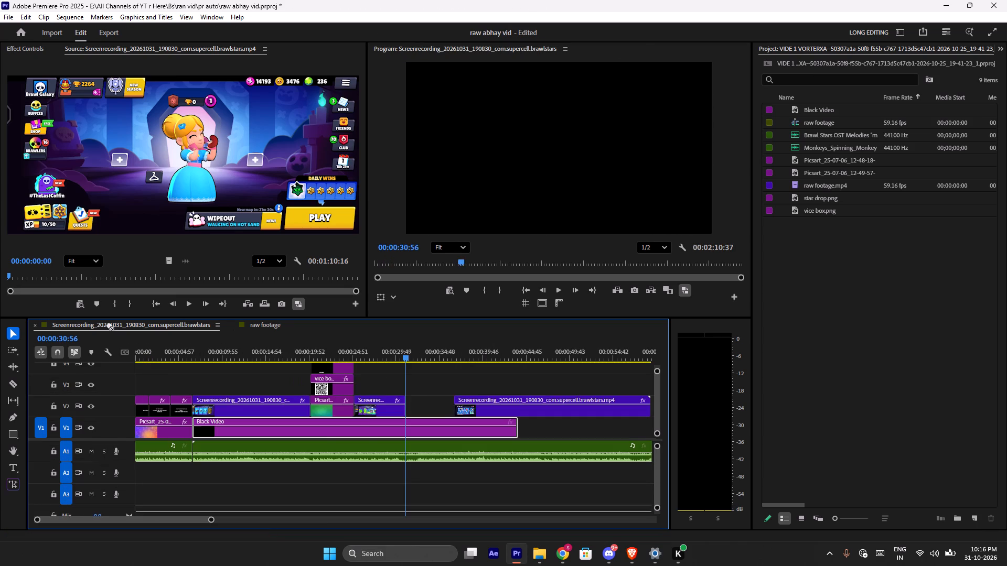
pyautogui.moveTo(109, 324); pyautogui.dragTo(424, 369)
pyautogui.click(465, 378)
# Move the last recording clip on V2 earlier so it starts right where the Free Star Drops clips end.
pyautogui.moveTo(496, 409); pyautogui.dragTo(484, 411)
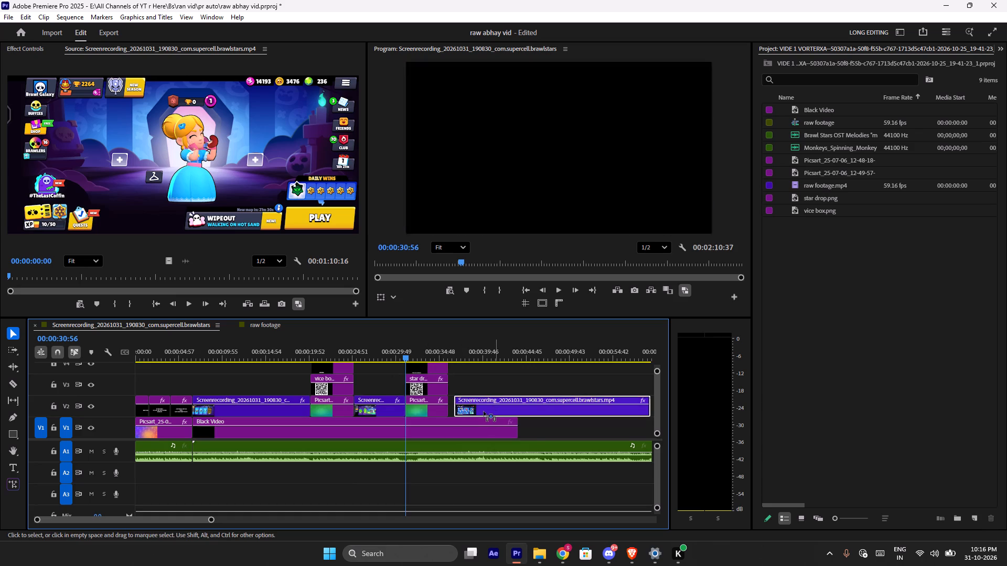
pyautogui.moveTo(484, 411); pyautogui.dragTo(490, 410)
pyautogui.click(504, 378)
# Extend the Black Video on V1 past the end of the last recording clip.
pyautogui.scroll(7, 478, 405)
pyautogui.scroll(-7, 465, 411)
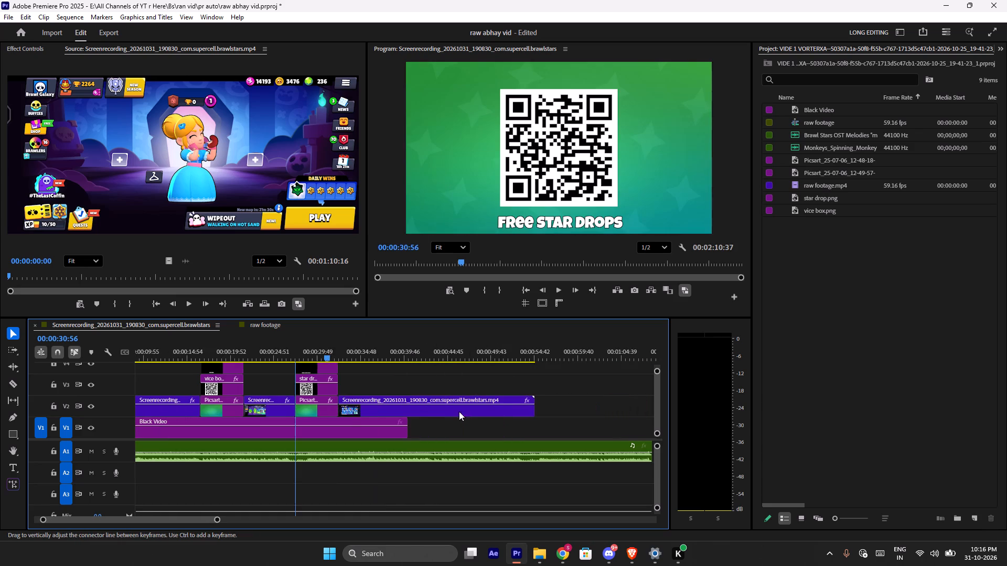
pyautogui.moveTo(409, 432); pyautogui.dragTo(571, 422)
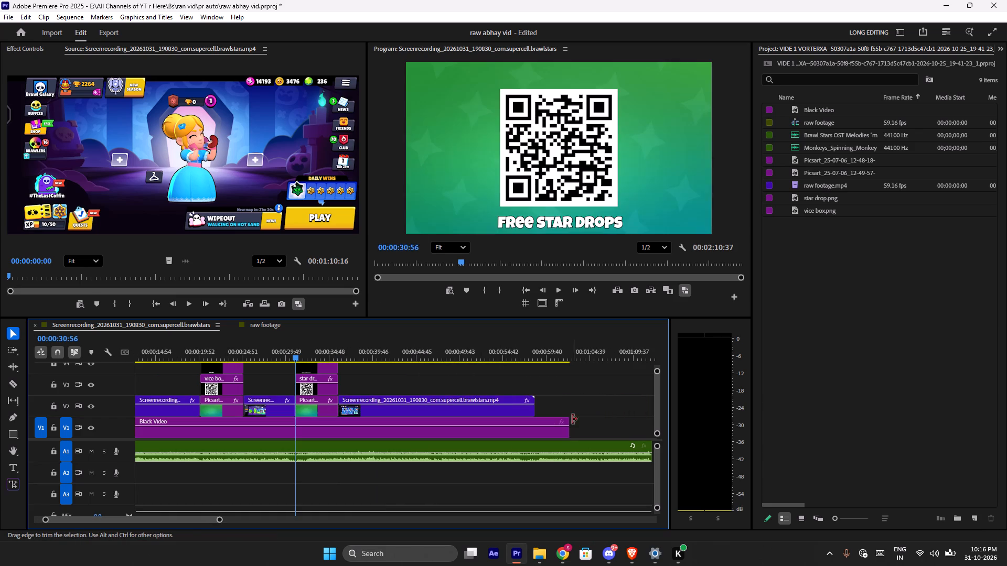
pyautogui.click(589, 404)
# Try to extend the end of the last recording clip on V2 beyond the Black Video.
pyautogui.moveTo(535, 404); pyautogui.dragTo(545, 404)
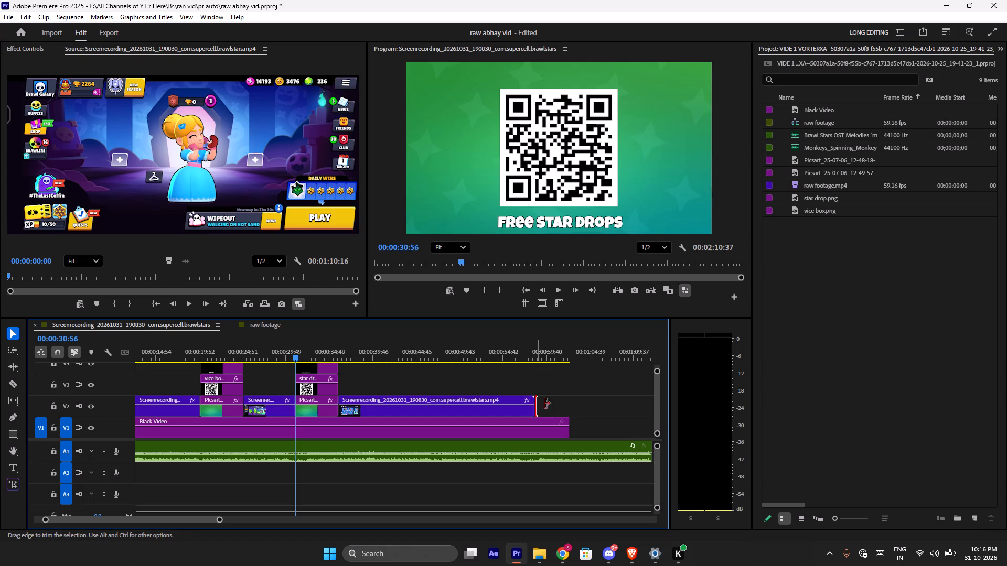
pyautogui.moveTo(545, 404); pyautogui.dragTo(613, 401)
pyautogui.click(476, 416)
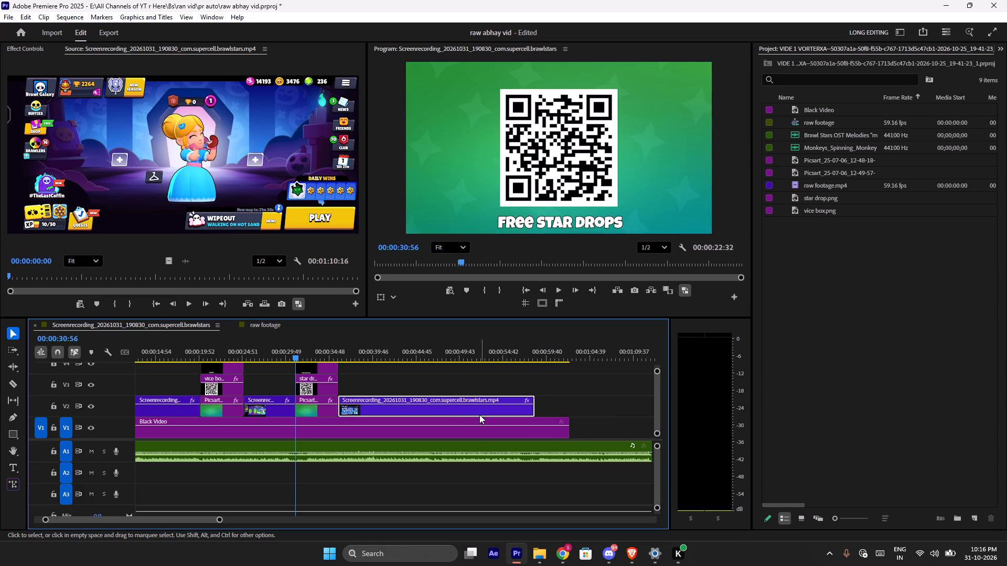
# Play the edit from the Vice Box insert into the Free Star Drops insert, stopping at 00:00:33:44.
pyautogui.moveTo(293, 354); pyautogui.dragTo(223, 372)
pyautogui.press('space')
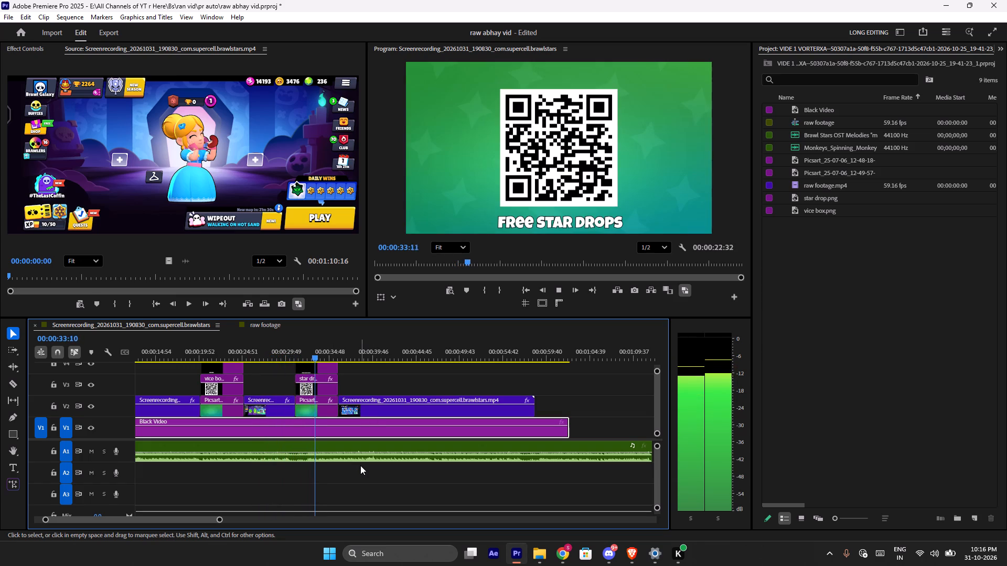
pyautogui.press('space')
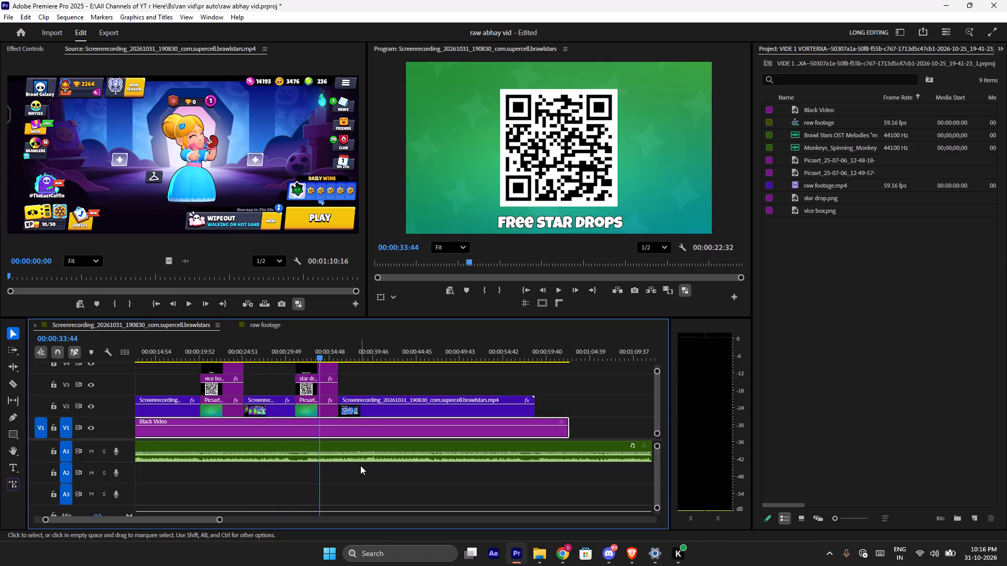
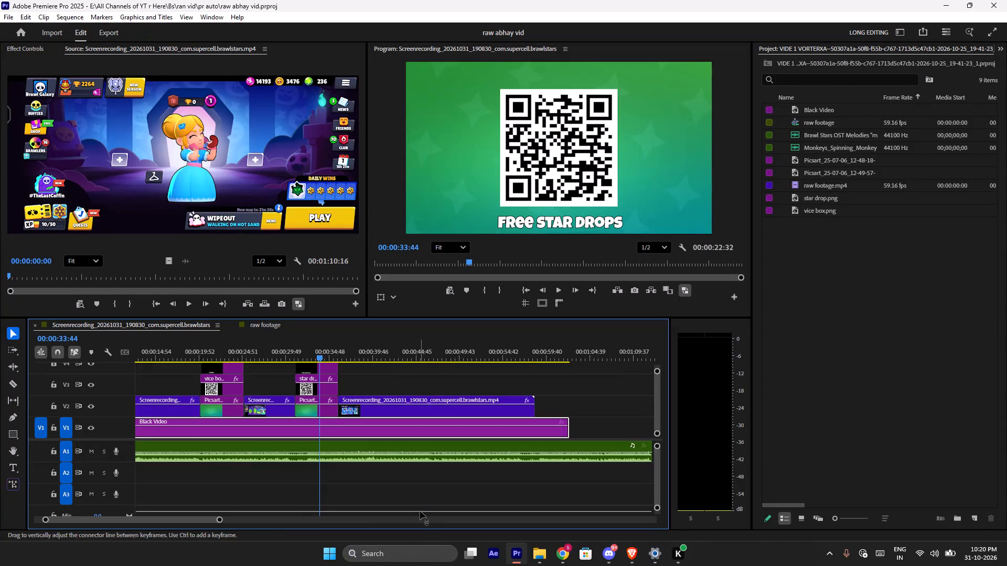
# Review the edit from the intro through the QR inserts and into the recording clip that follows the Free Star Drops insert.
pyautogui.moveTo(314, 358); pyautogui.dragTo(140, 398)
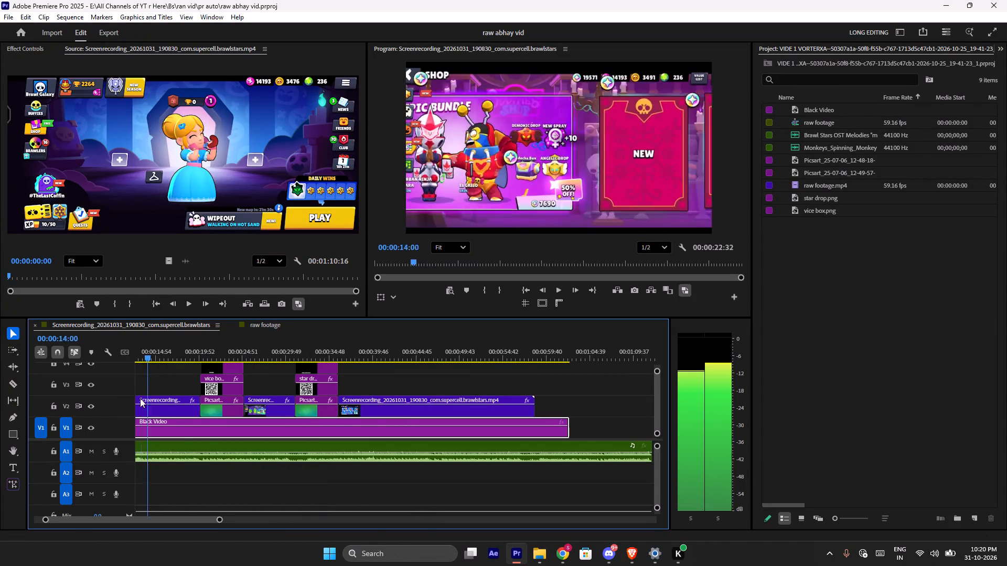
pyautogui.moveTo(140, 398); pyautogui.dragTo(115, 416)
pyautogui.keyDown('alt'); pyautogui.scroll(-2, 296, 435); pyautogui.keyUp('alt')
pyautogui.press('space')
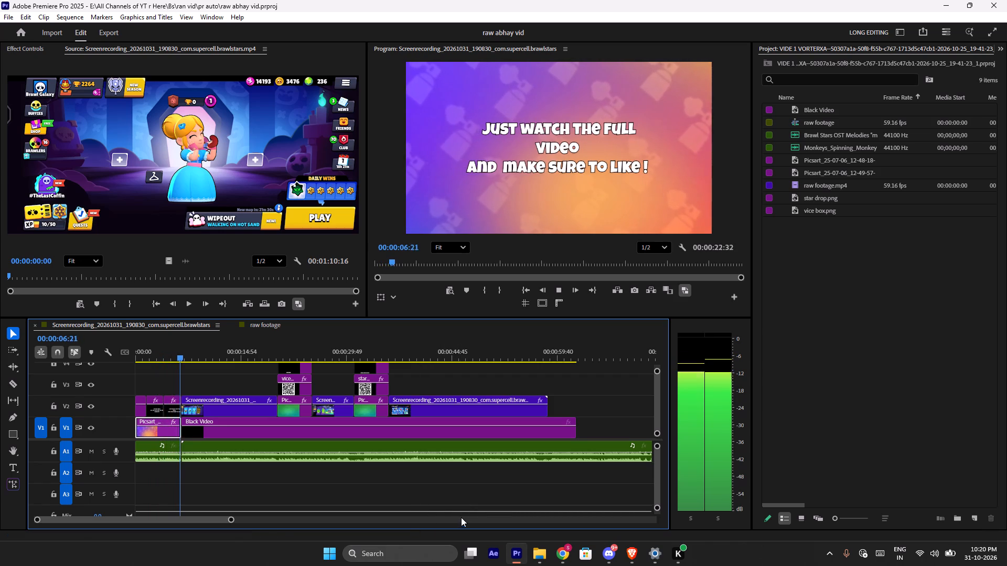
pyautogui.moveTo(209, 357); pyautogui.dragTo(337, 351)
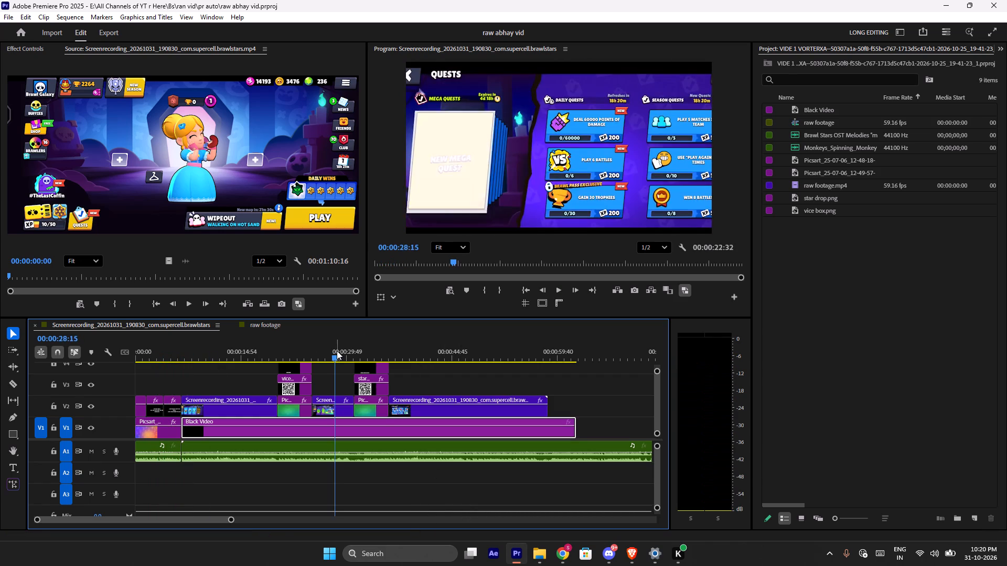
pyautogui.press('space')
pyautogui.moveTo(334, 353); pyautogui.dragTo(405, 364)
pyautogui.press('space')
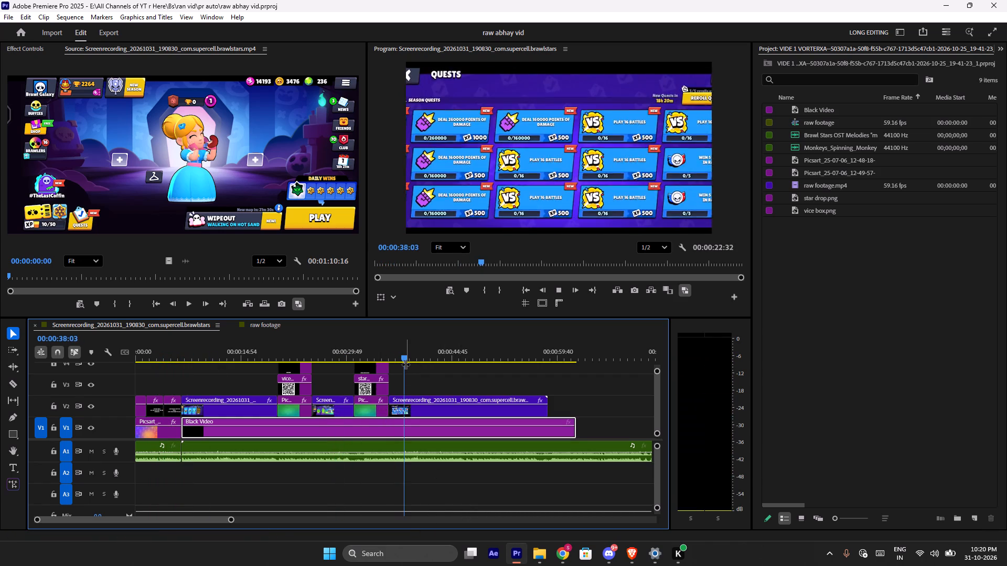
# Split the last recording clip on V2 at 00:00:42:56, where the game mode selection screen shows.
pyautogui.moveTo(415, 355); pyautogui.dragTo(438, 364)
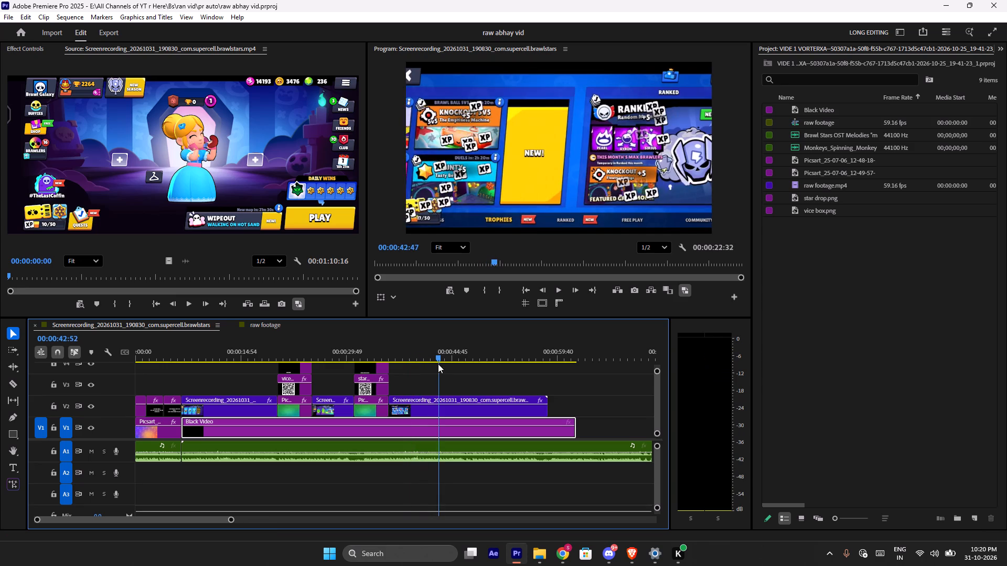
pyautogui.moveTo(438, 364); pyautogui.dragTo(438, 365)
pyautogui.press('c')
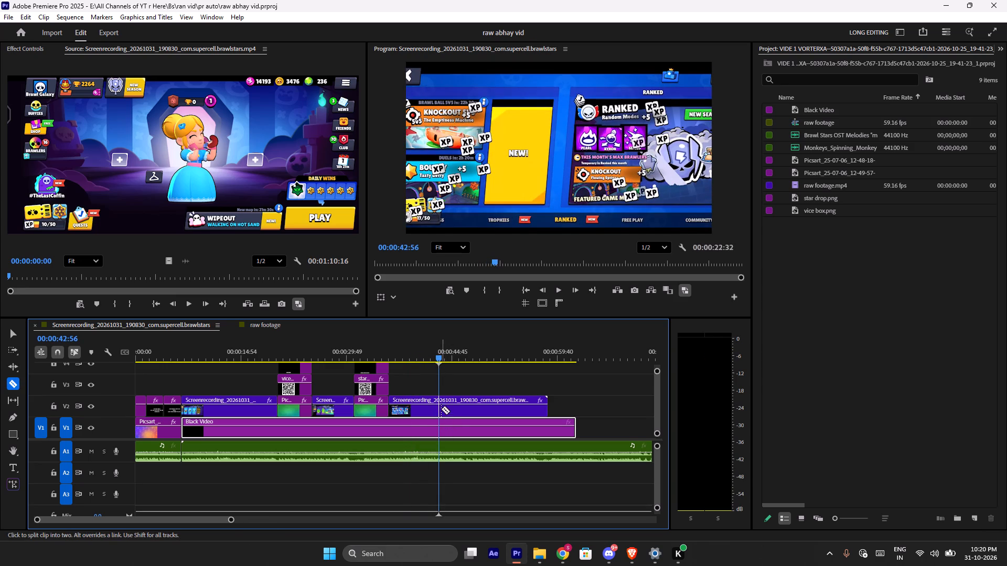
pyautogui.click(441, 409)
pyautogui.press('v')
# Move the recording piece after the new cut later on V2, leaving a gap for another insert.
pyautogui.click(474, 405)
pyautogui.moveTo(479, 412); pyautogui.dragTo(486, 412)
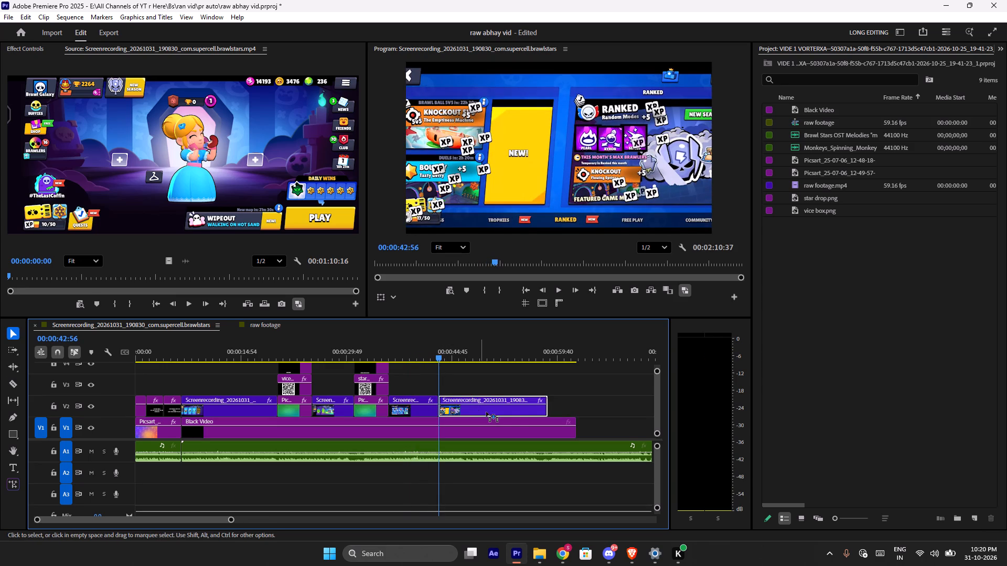
pyautogui.moveTo(486, 412); pyautogui.dragTo(521, 407)
pyautogui.moveTo(532, 415); pyautogui.dragTo(549, 416)
pyautogui.click(474, 390)
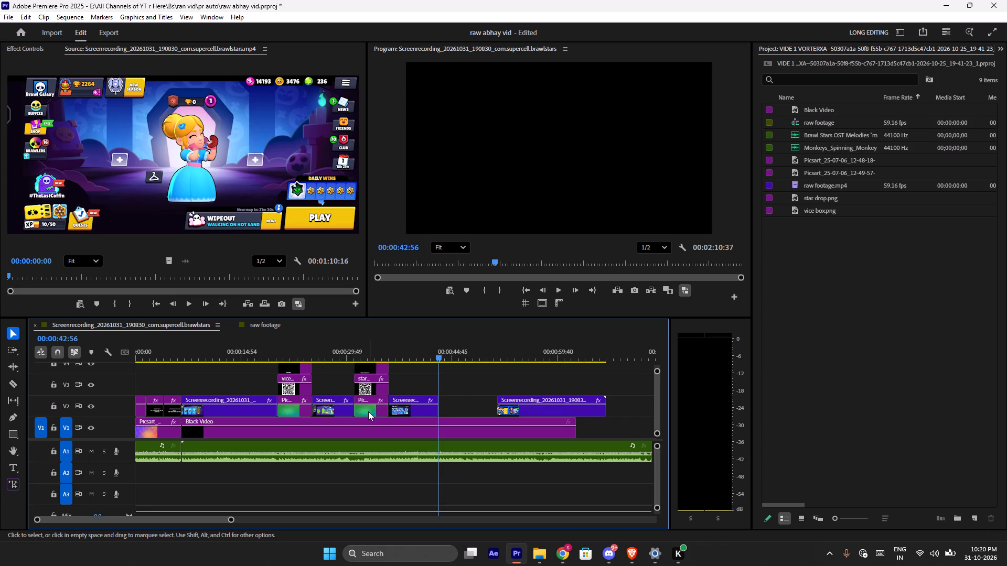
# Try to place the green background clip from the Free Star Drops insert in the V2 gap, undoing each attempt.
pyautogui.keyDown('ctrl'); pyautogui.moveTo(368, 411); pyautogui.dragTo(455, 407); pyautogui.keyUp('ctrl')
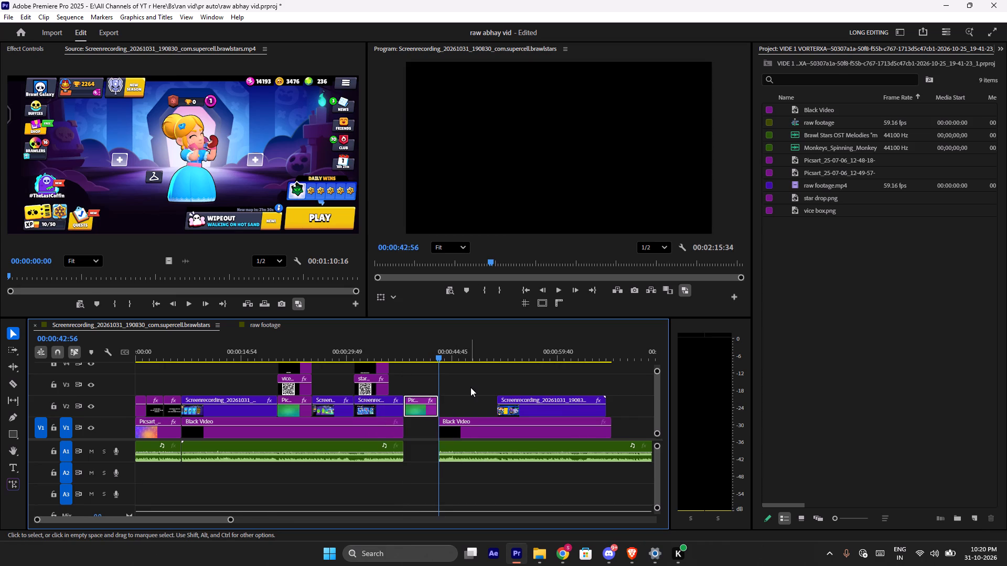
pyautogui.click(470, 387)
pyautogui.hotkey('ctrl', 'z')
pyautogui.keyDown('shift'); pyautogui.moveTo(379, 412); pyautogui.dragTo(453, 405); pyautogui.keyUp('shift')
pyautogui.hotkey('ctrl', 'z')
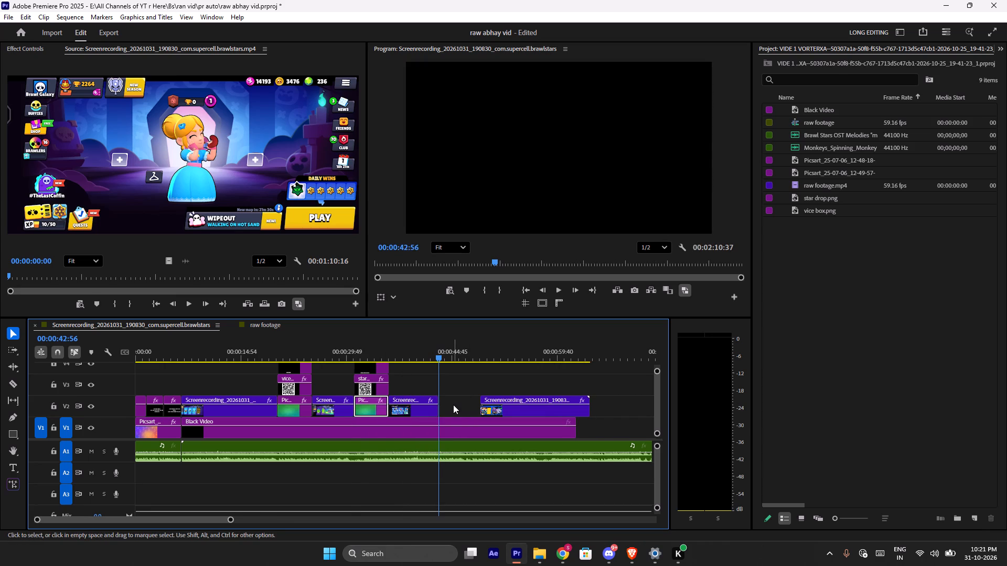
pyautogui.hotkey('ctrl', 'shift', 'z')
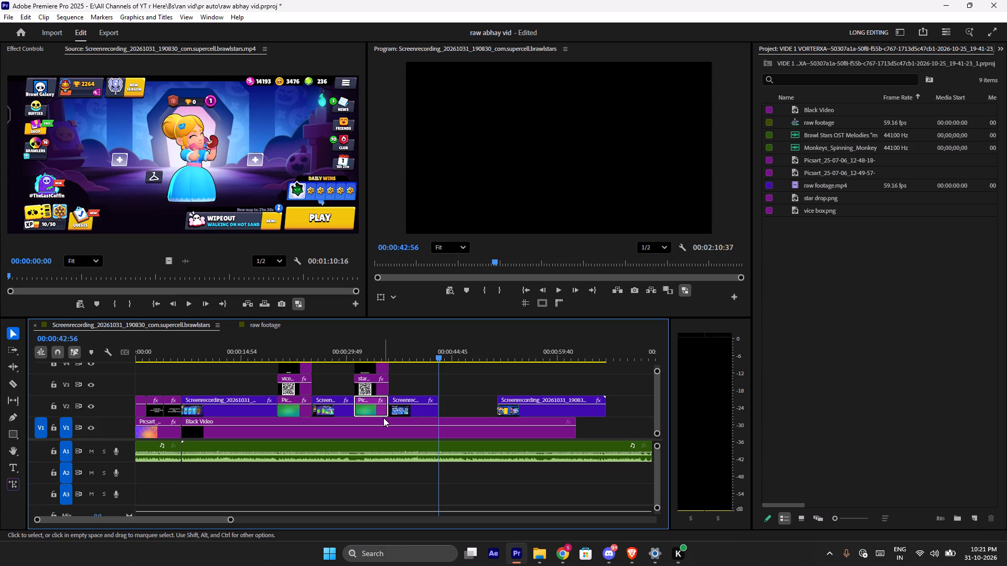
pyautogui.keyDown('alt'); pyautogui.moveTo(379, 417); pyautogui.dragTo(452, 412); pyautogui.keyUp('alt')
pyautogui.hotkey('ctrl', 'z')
# Duplicate the Free Star Drops insert's green background clip into the V2 gap, starting at the cut at 00:00:42:56.
pyautogui.click(369, 411)
pyautogui.keyDown('alt'); pyautogui.moveTo(369, 411); pyautogui.dragTo(452, 406); pyautogui.keyUp('alt')
pyautogui.click(472, 384)
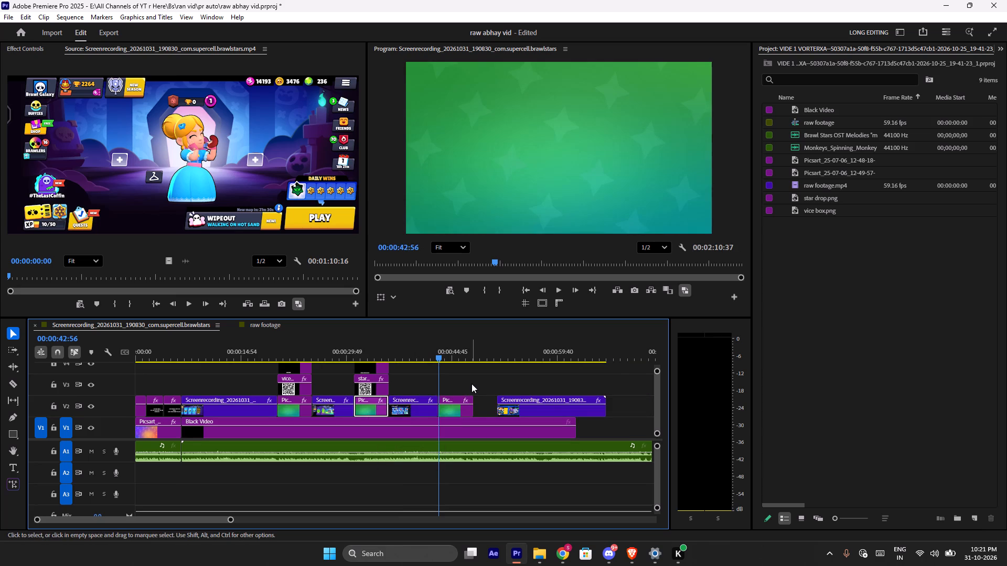
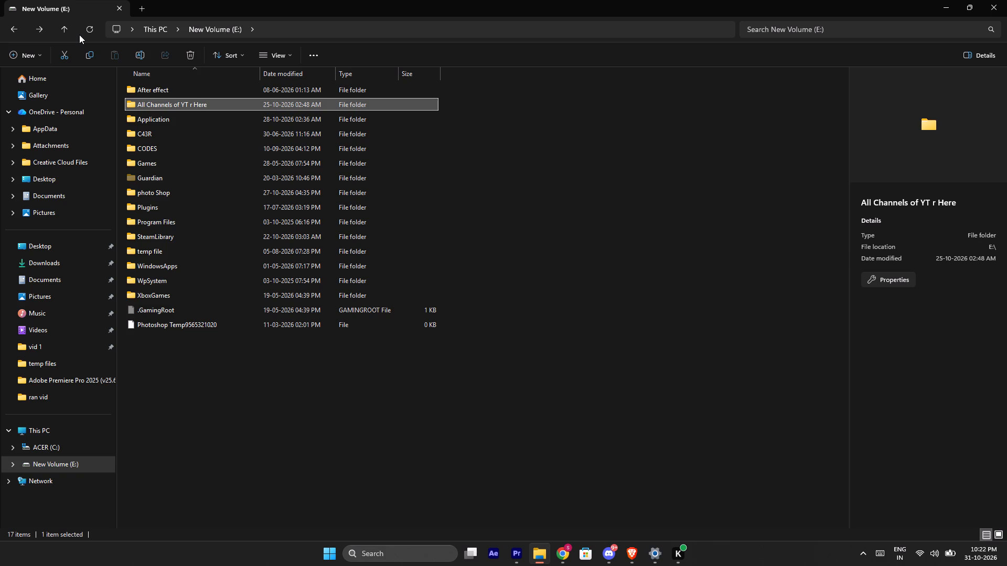
# Switch from File Explorer back to the Brawl Stars recording sequence in Premiere Pro.
pyautogui.click(516, 552)
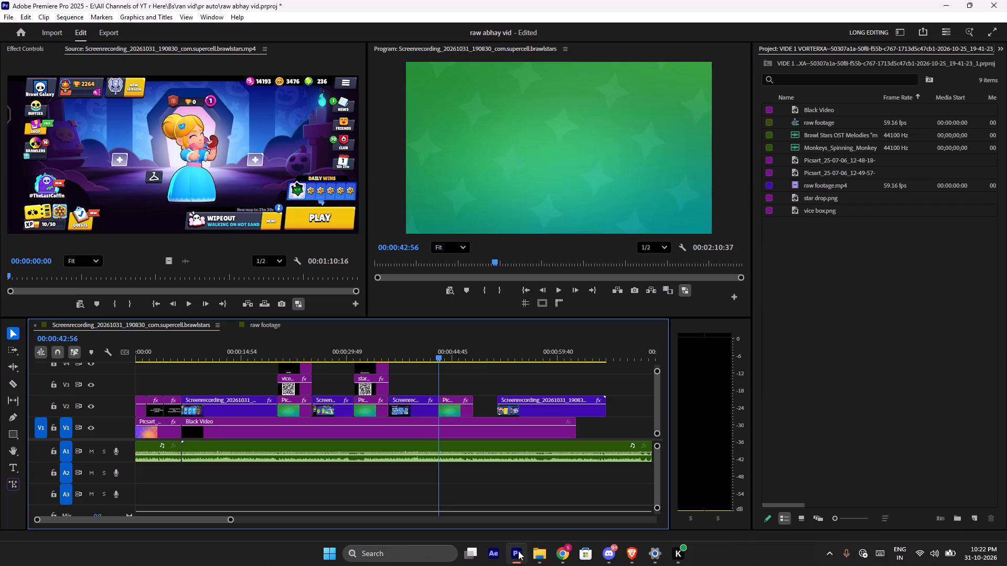
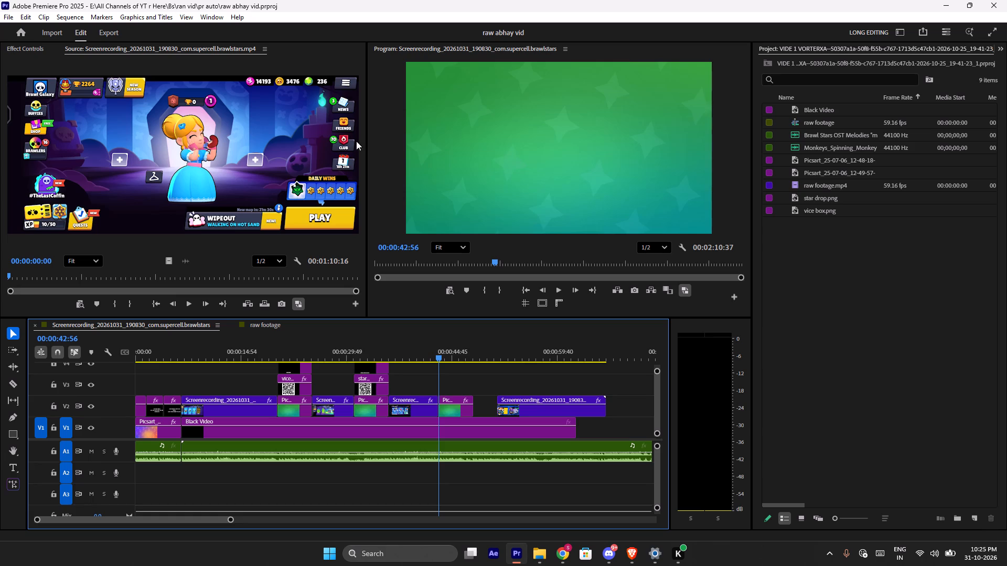
# Play back the end of the recording cut leading into the third green background insert.
pyautogui.moveTo(435, 360); pyautogui.dragTo(421, 369)
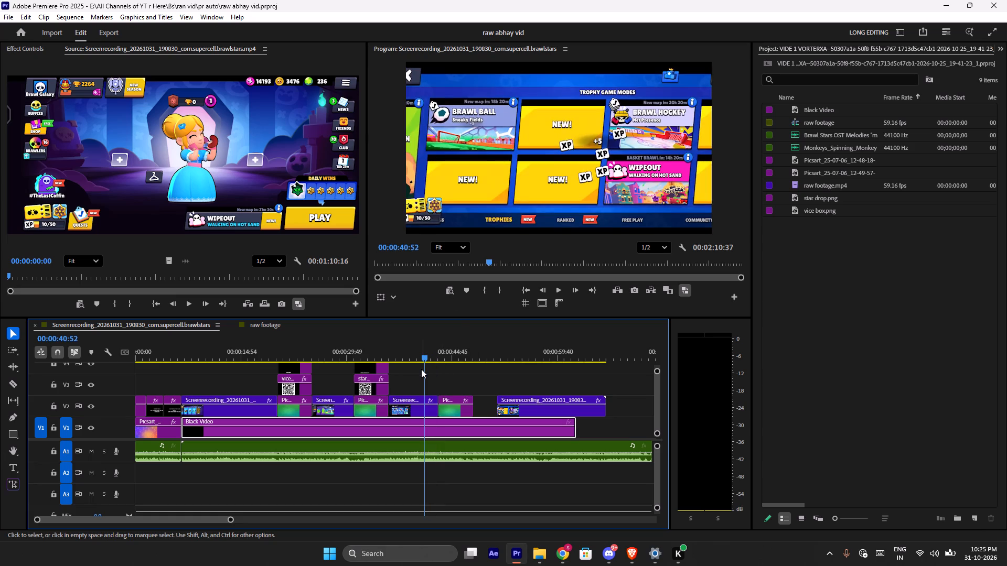
pyautogui.press('space')
pyautogui.press('space')
# Switch to File Explorer and look through the temp file and channel folders on drive E for the QR images.
pyautogui.click(538, 551)
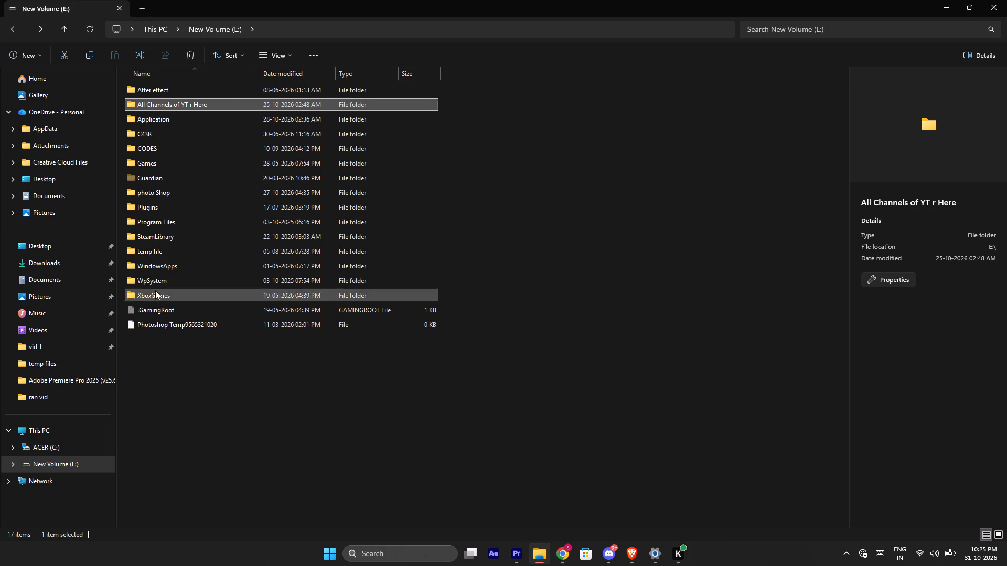
pyautogui.doubleClick(163, 253)
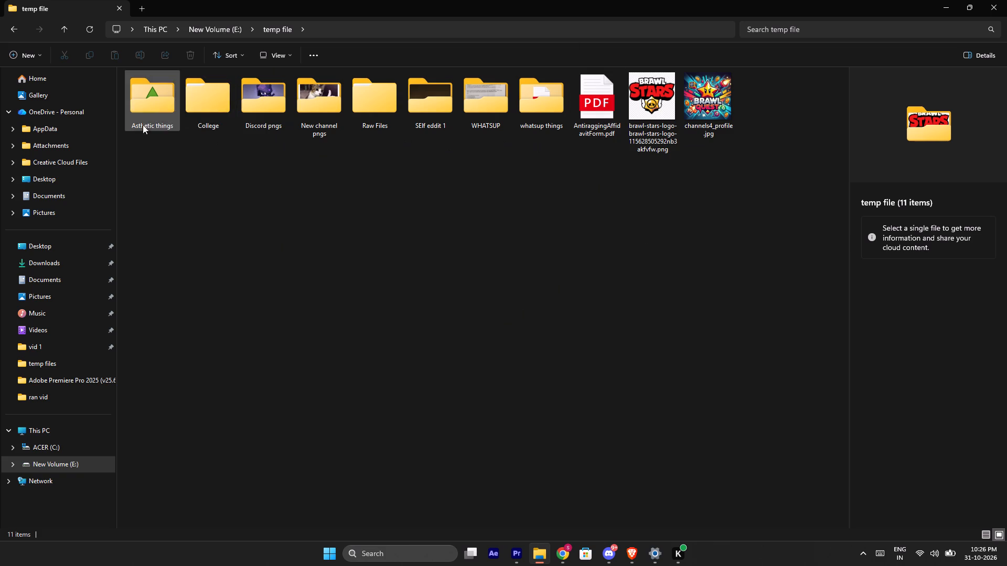
pyautogui.doubleClick(381, 124)
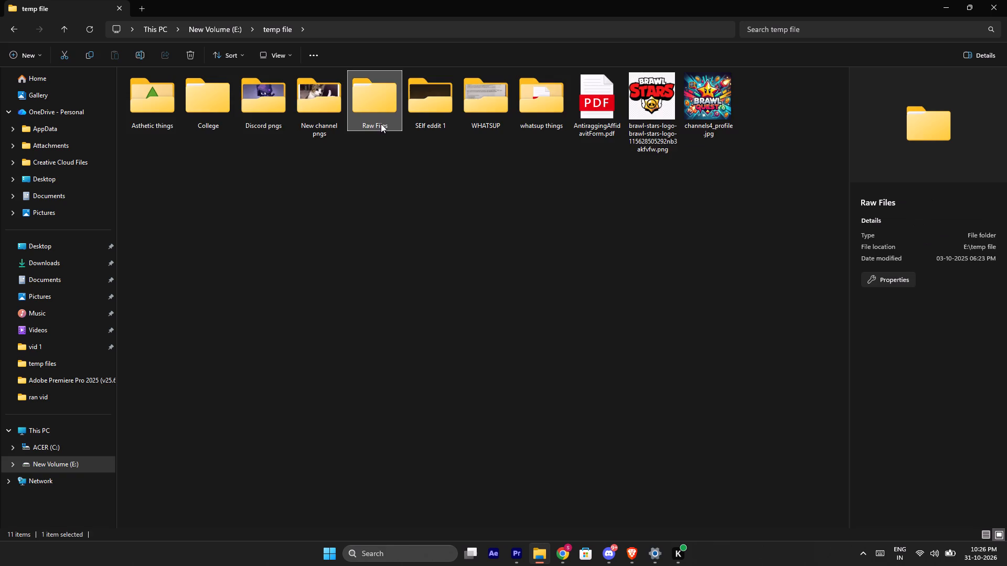
pyautogui.click(10, 33)
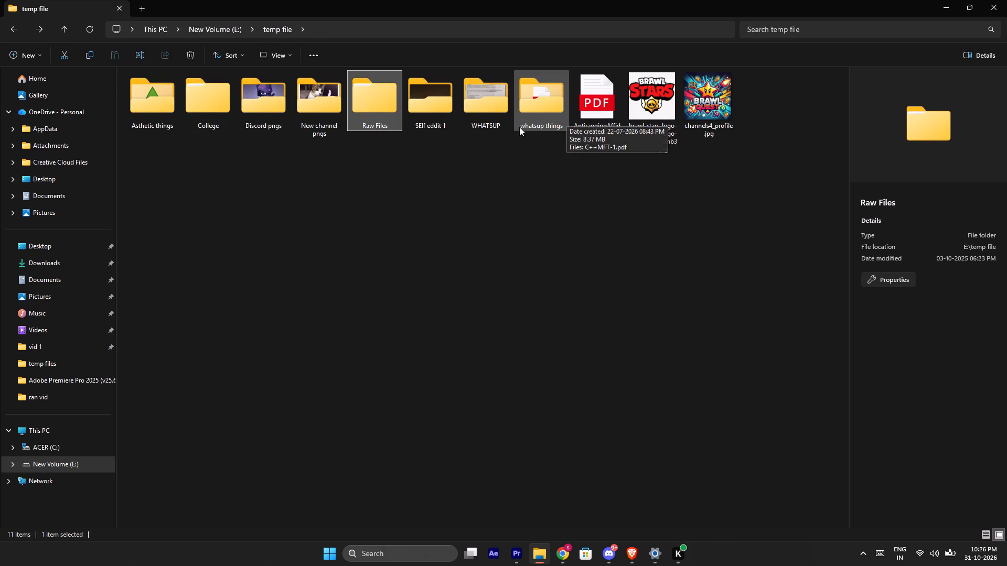
pyautogui.doubleClick(217, 113)
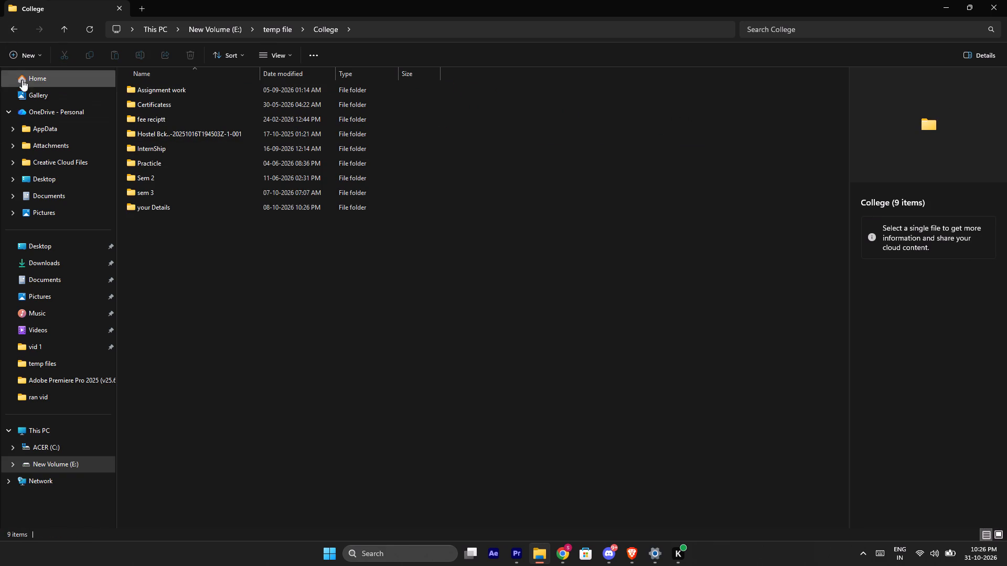
pyautogui.click(17, 37)
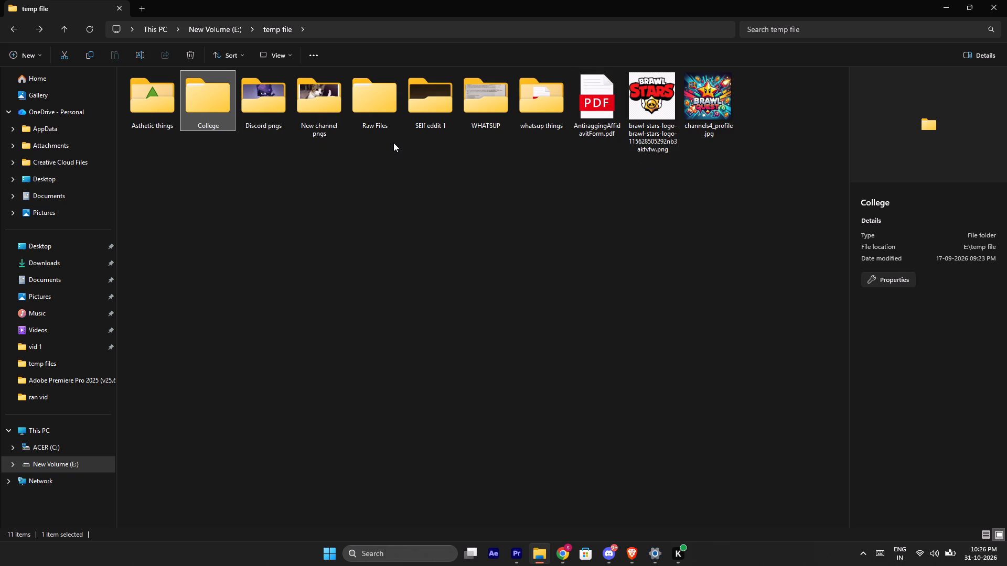
pyautogui.click(505, 189)
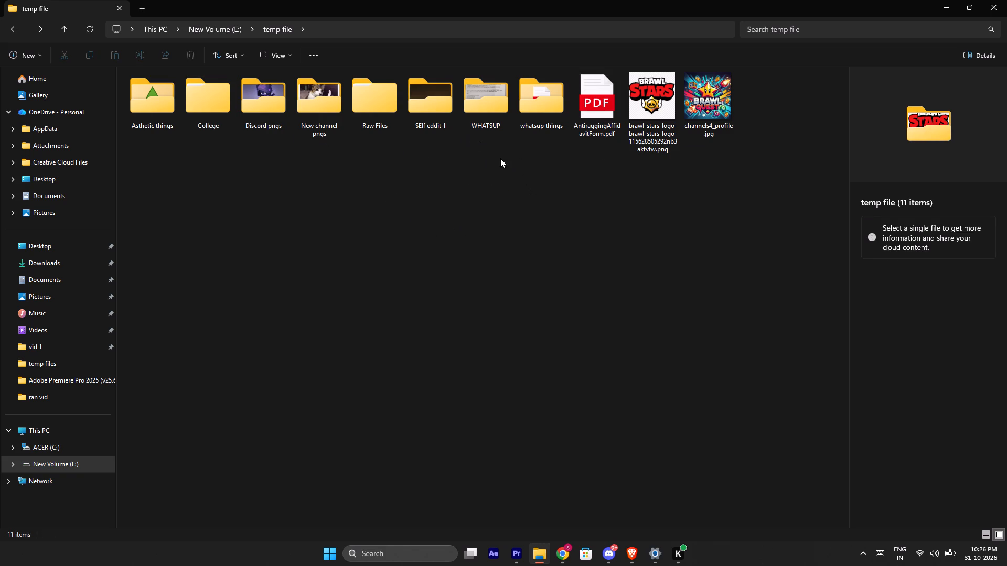
pyautogui.doubleClick(382, 118)
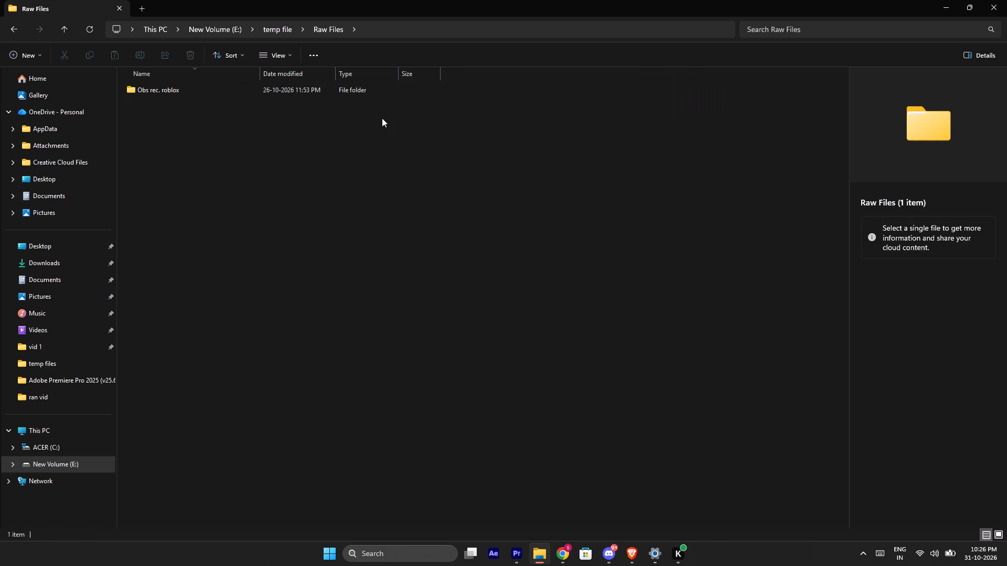
pyautogui.click(6, 31)
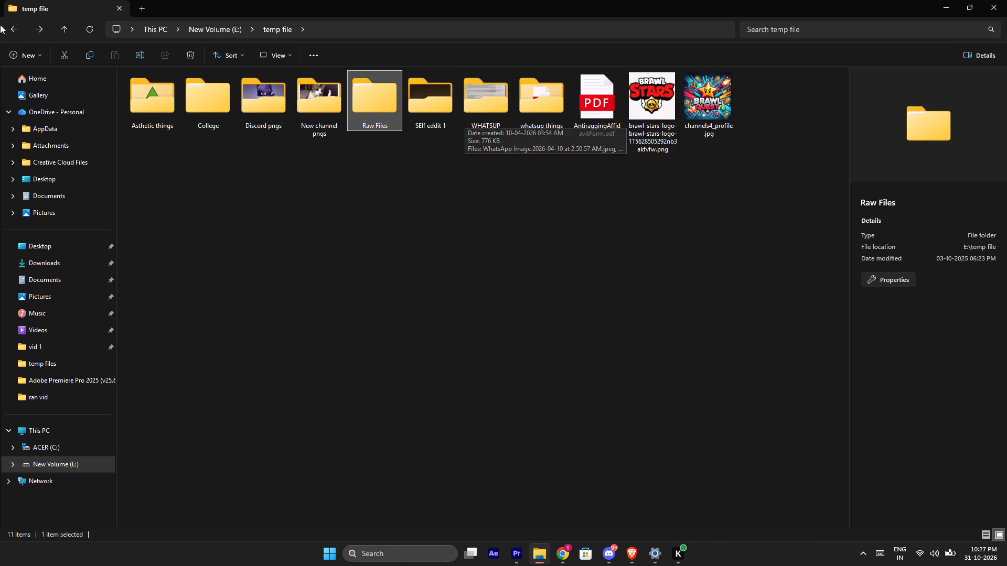
pyautogui.click(16, 33)
pyautogui.doubleClick(216, 104)
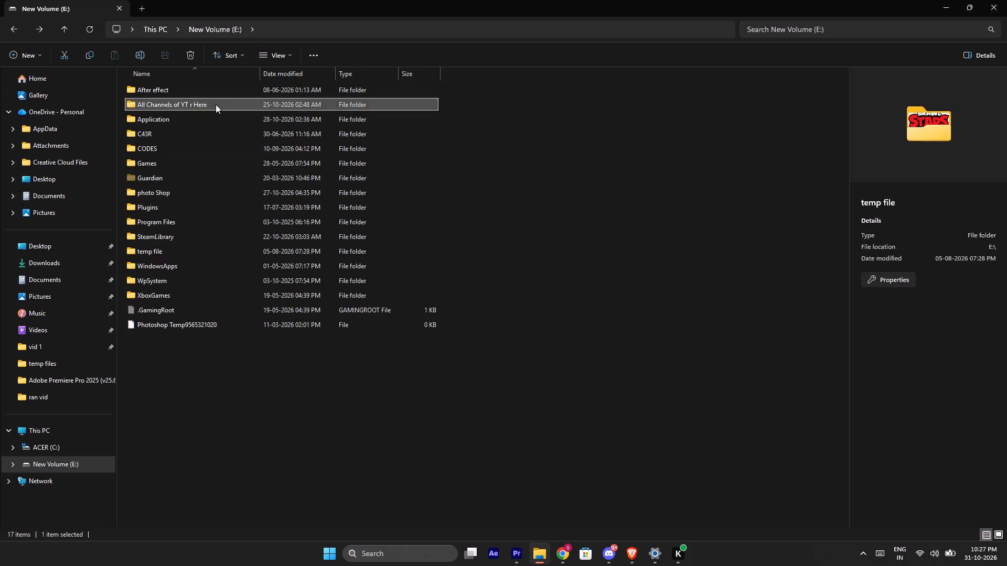
pyautogui.doubleClick(201, 121)
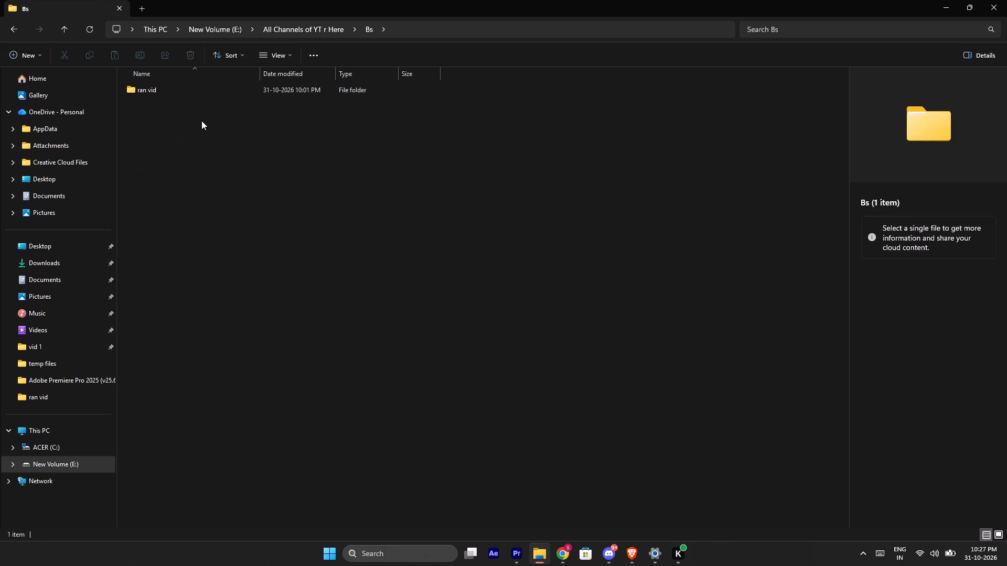
pyautogui.click(14, 33)
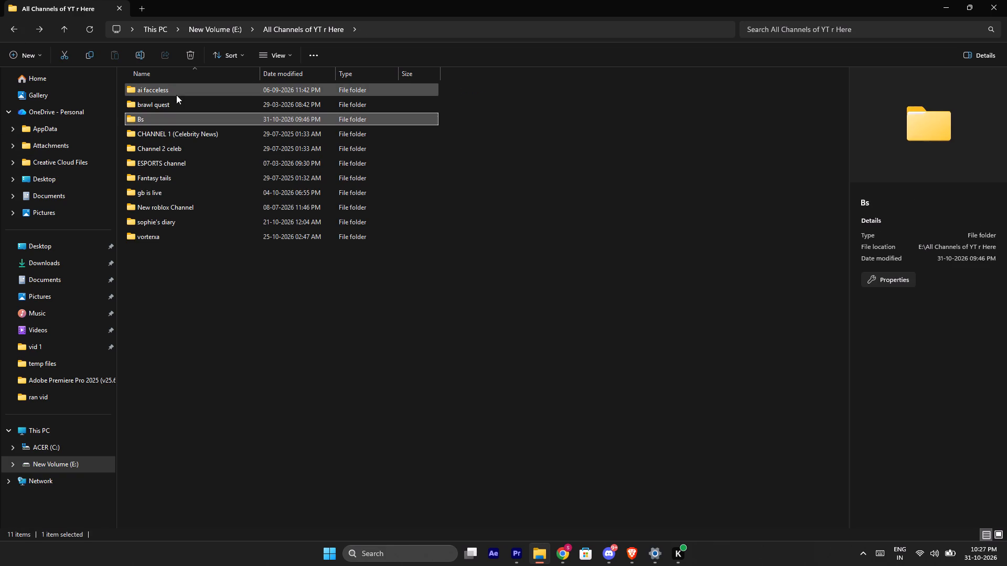
pyautogui.doubleClick(185, 101)
pyautogui.click(10, 27)
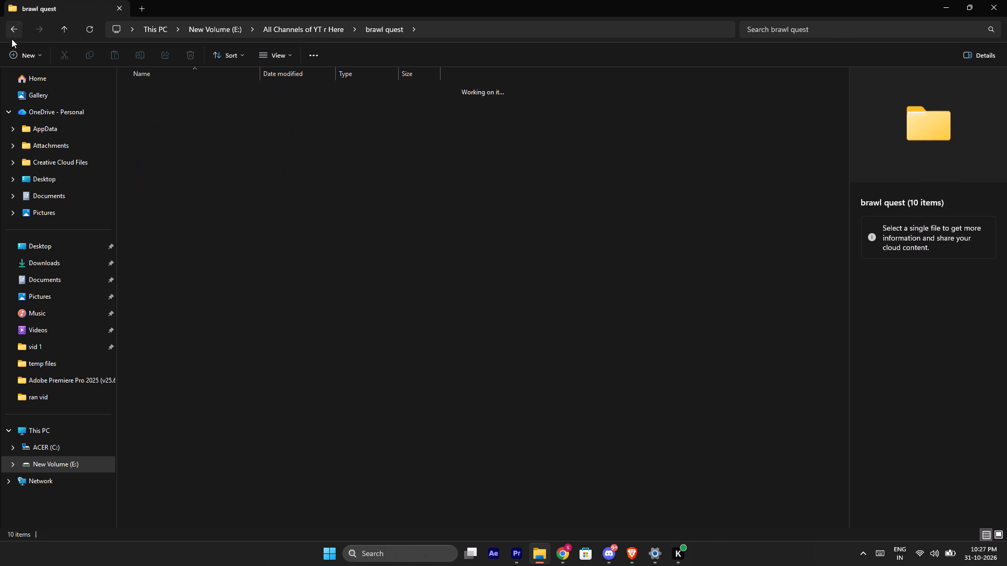
# Place coins.png from the vorterxa temp files folder on track V3 above the third green background insert.
pyautogui.doubleClick(183, 234)
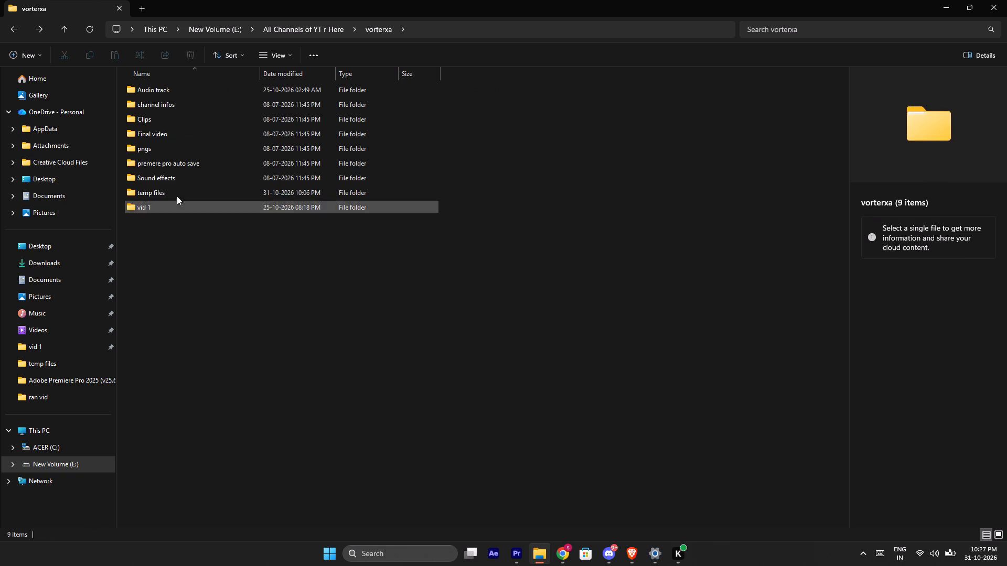
pyautogui.doubleClick(181, 191)
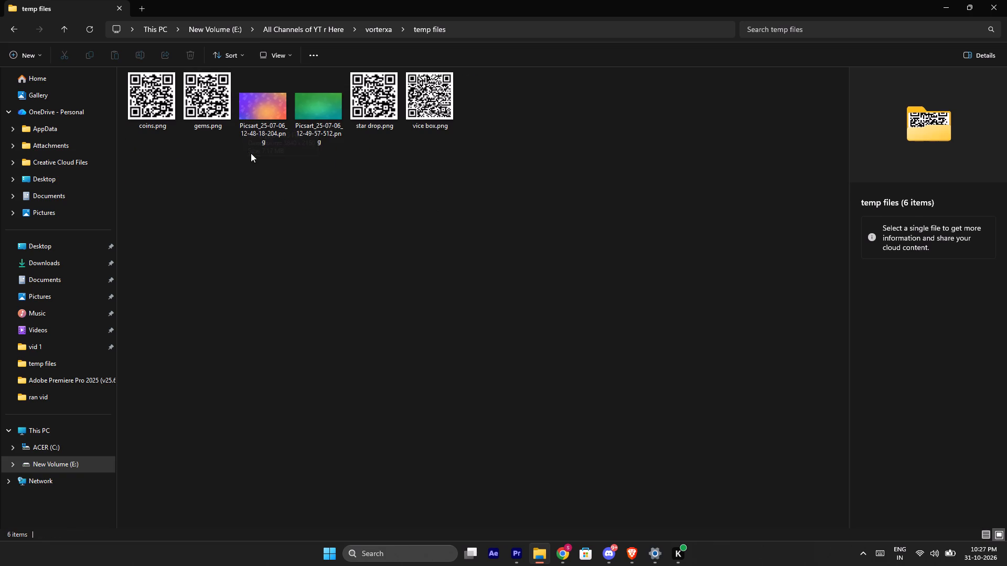
pyautogui.moveTo(157, 118); pyautogui.dragTo(160, 127)
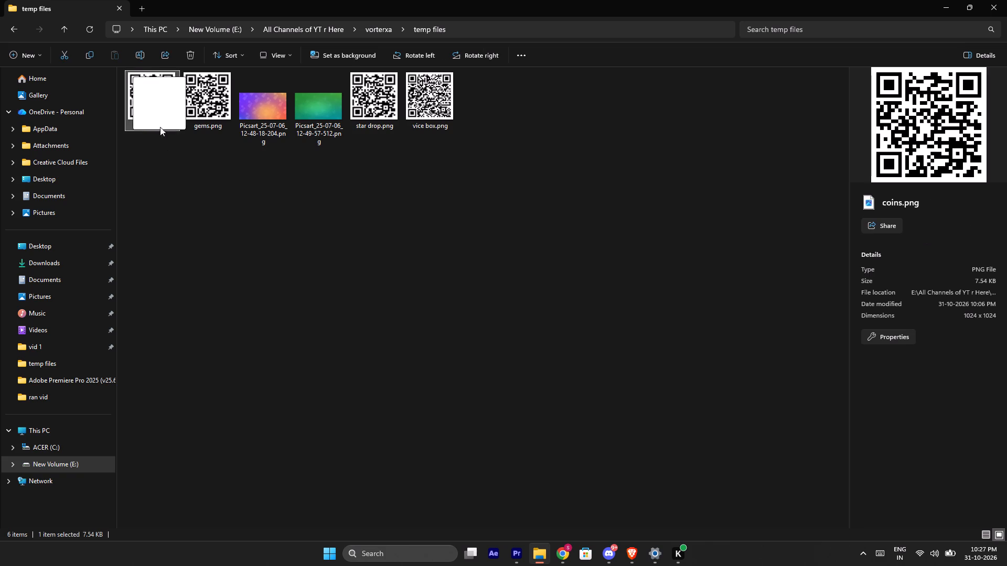
pyautogui.moveTo(160, 127); pyautogui.dragTo(521, 554)
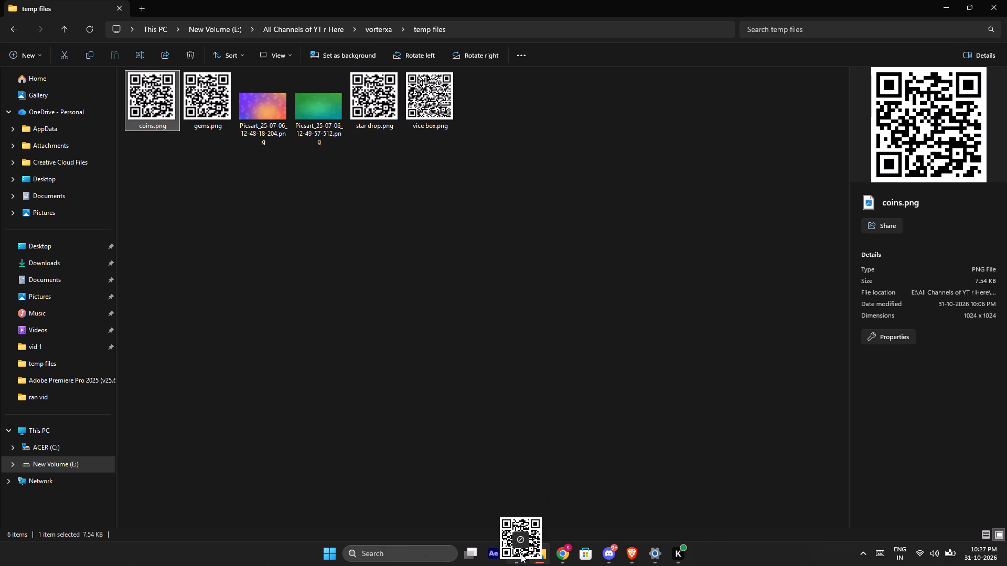
pyautogui.moveTo(521, 554); pyautogui.dragTo(439, 380)
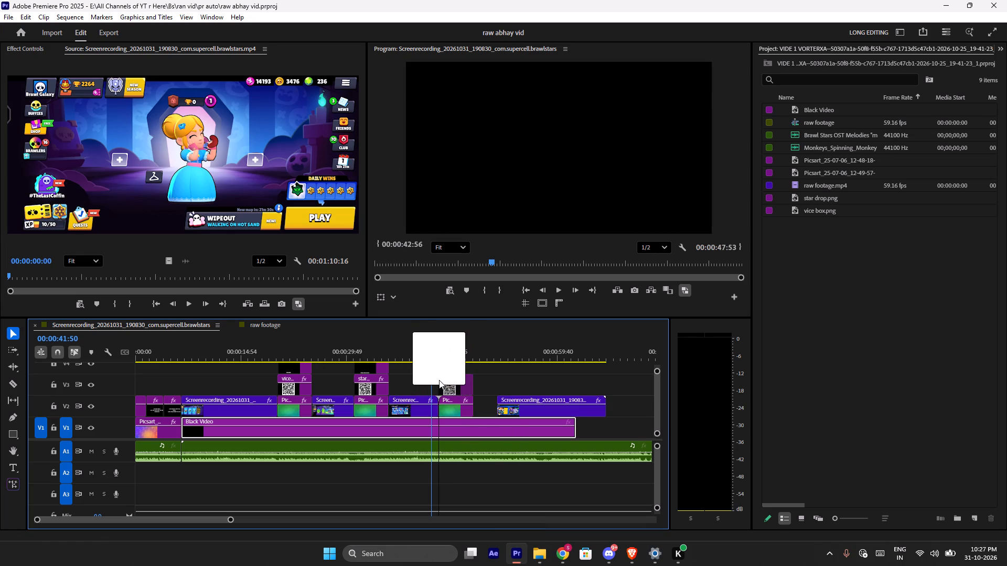
pyautogui.moveTo(439, 380); pyautogui.dragTo(435, 379)
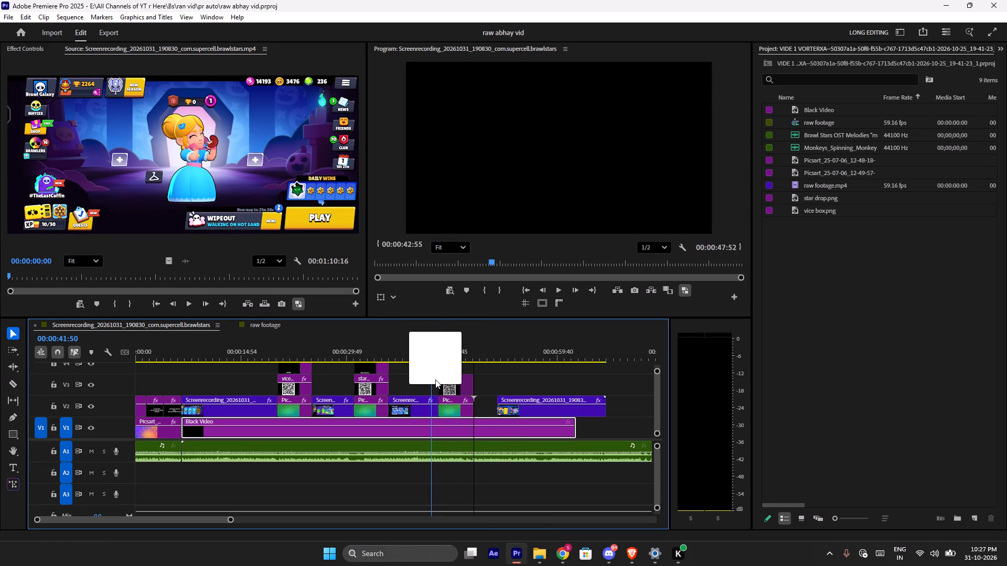
pyautogui.moveTo(435, 379); pyautogui.dragTo(437, 378)
# Compact the video track heights and set the scale of the coins.png QR code to 71.
pyautogui.click(507, 380)
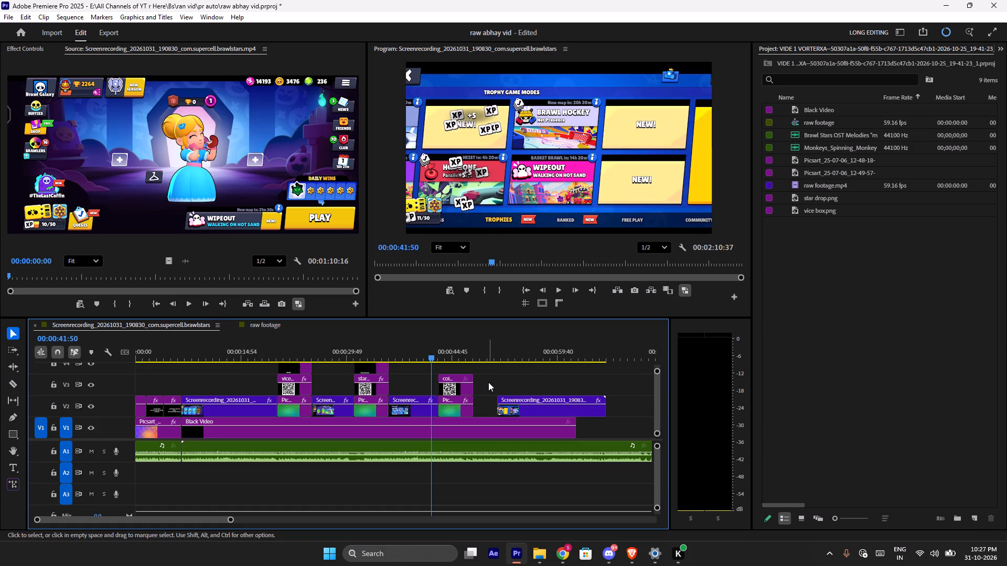
pyautogui.scroll(5, 488, 382)
pyautogui.moveTo(659, 370); pyautogui.dragTo(657, 374)
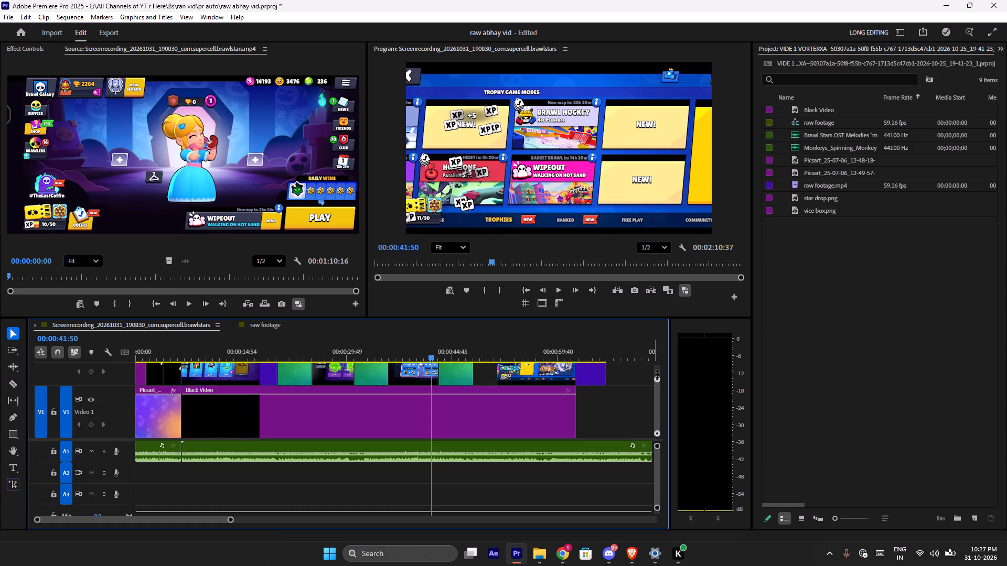
pyautogui.moveTo(657, 374); pyautogui.dragTo(657, 363)
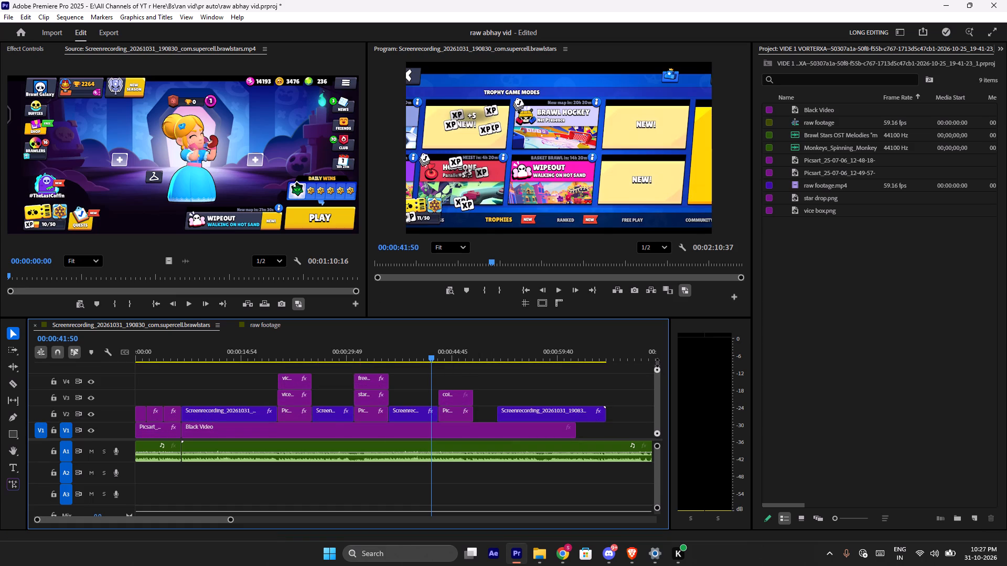
pyautogui.moveTo(657, 363); pyautogui.dragTo(657, 362)
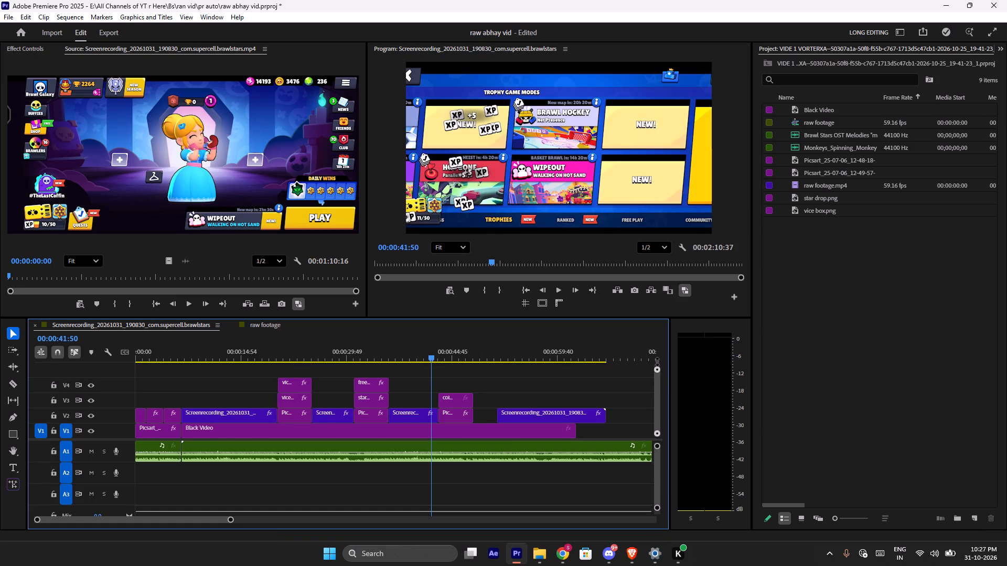
pyautogui.moveTo(657, 362); pyautogui.dragTo(658, 361)
pyautogui.moveTo(431, 354); pyautogui.dragTo(444, 354)
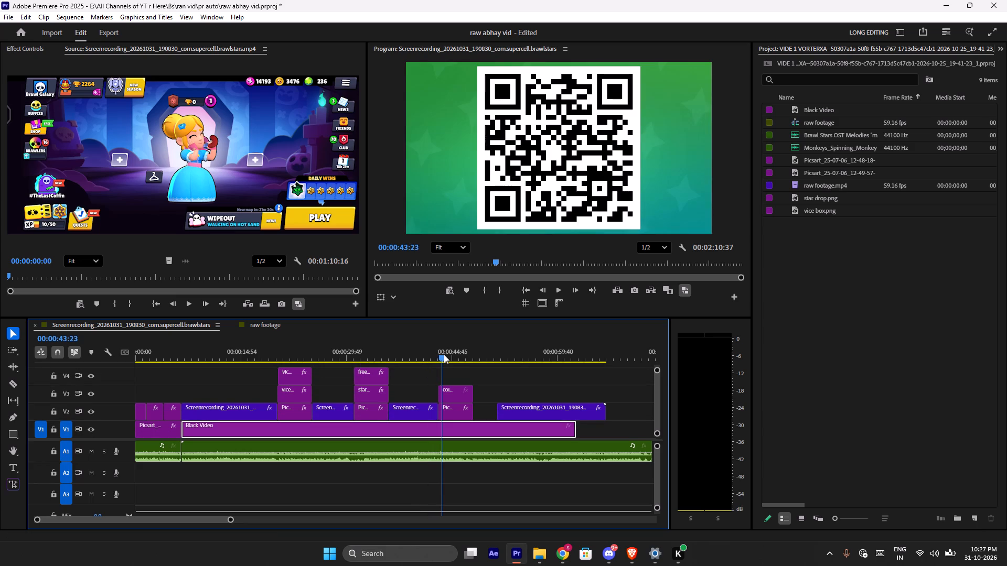
pyautogui.click(454, 391)
pyautogui.click(27, 49)
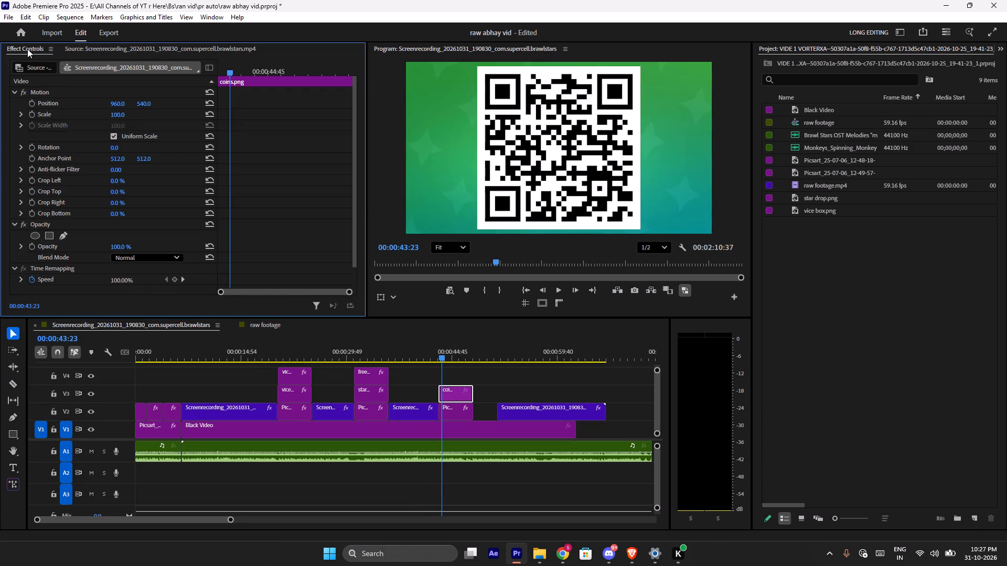
pyautogui.moveTo(117, 114); pyautogui.dragTo(102, 116)
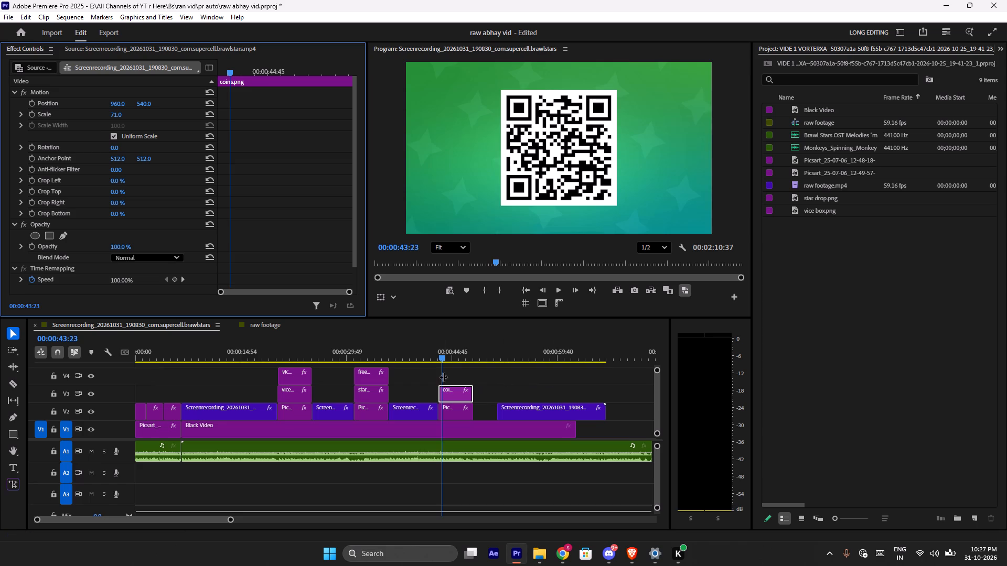
# Duplicate the "free star drops" title onto track V4 above the coins.png clip, starting at 00:00:42:56.
pyautogui.click(439, 353)
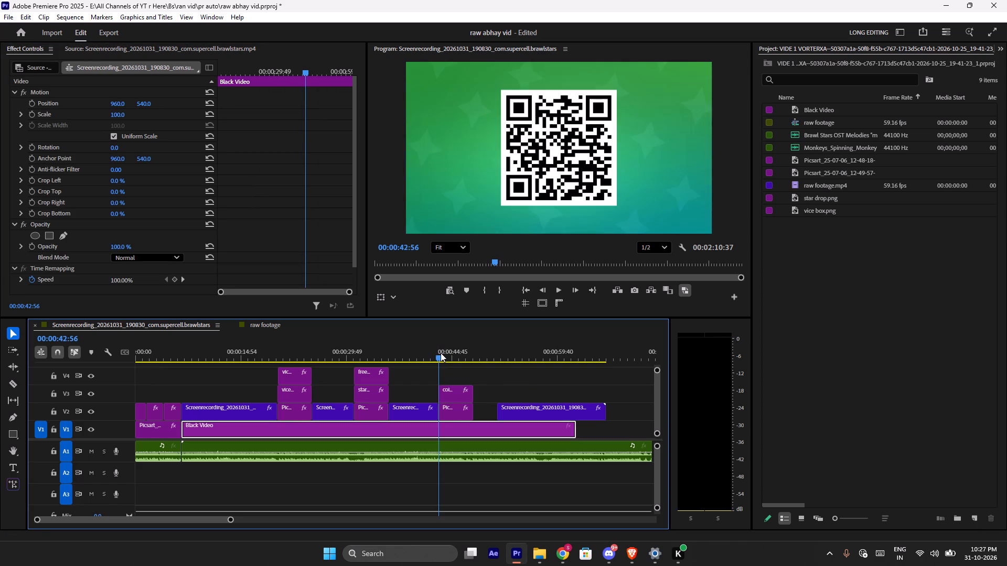
pyautogui.click(381, 378)
pyautogui.moveTo(374, 380); pyautogui.dragTo(373, 380)
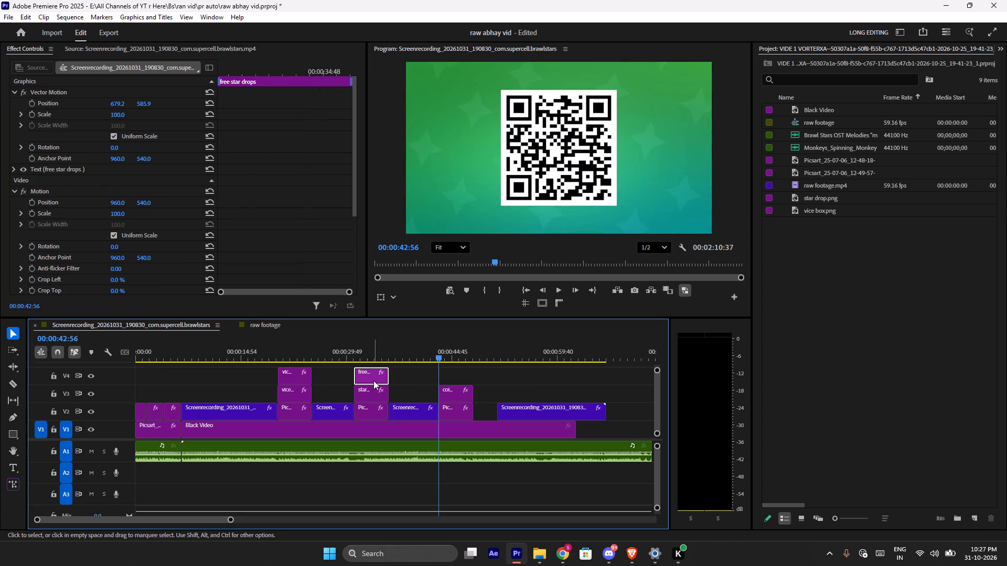
pyautogui.moveTo(373, 380); pyautogui.dragTo(457, 375)
pyautogui.click(509, 376)
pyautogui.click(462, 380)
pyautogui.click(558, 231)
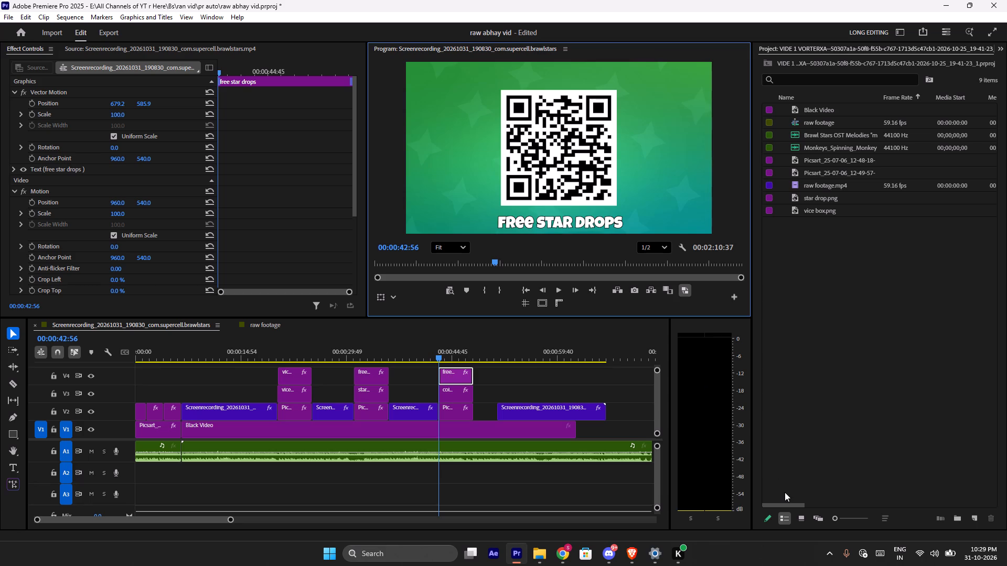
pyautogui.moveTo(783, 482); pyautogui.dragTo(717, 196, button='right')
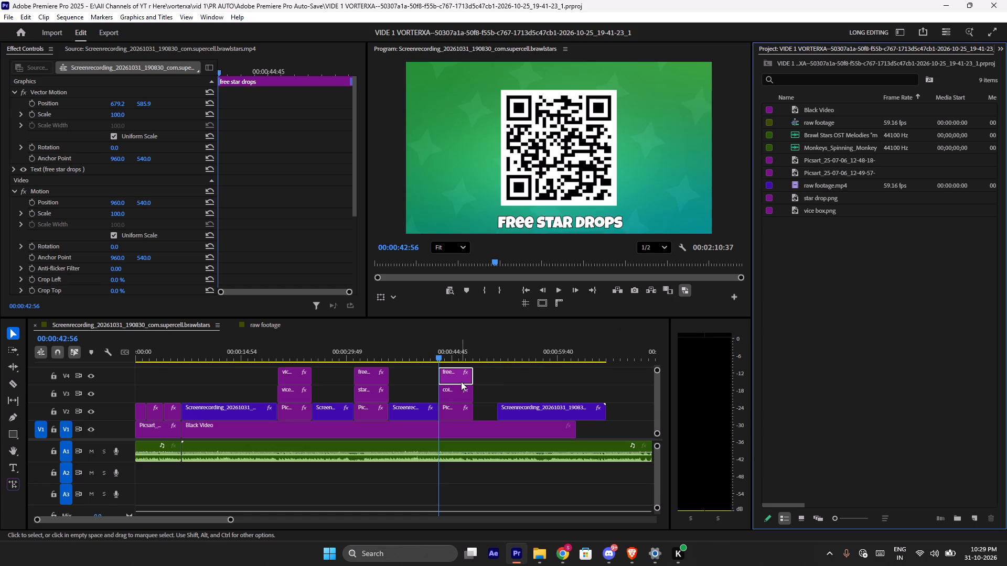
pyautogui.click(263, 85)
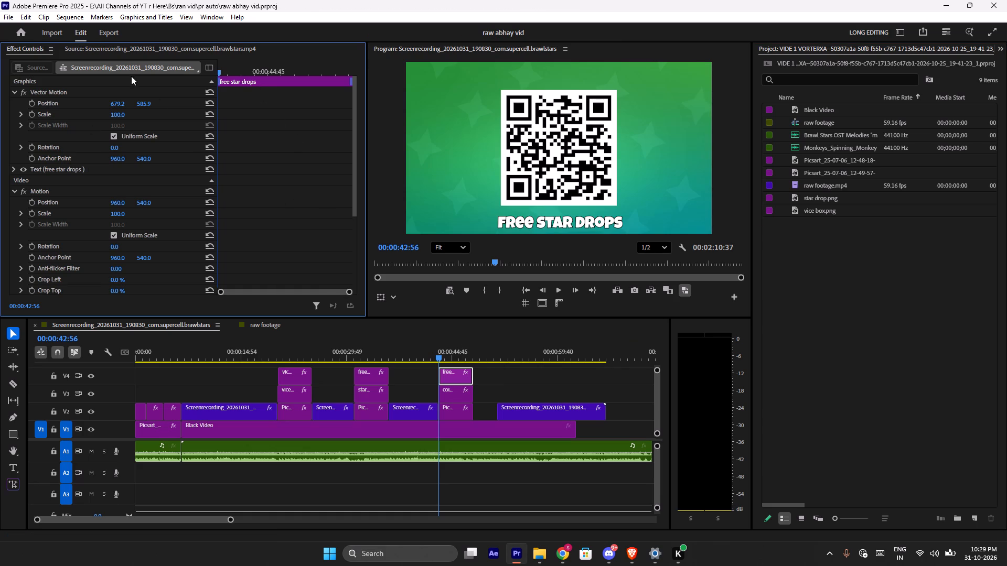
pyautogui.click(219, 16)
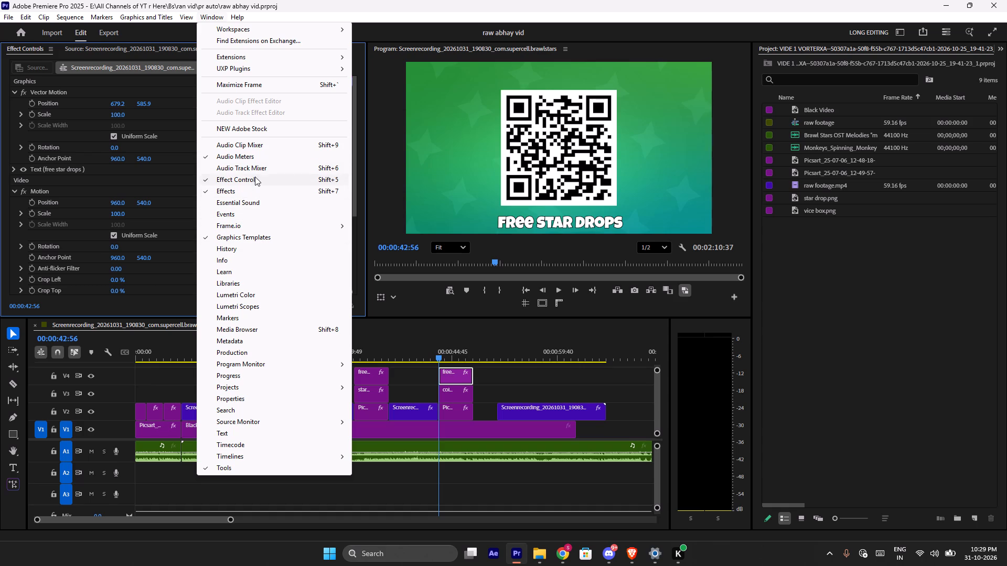
# Close the project panel of the earlier VIDE 1 VORTERXA auto-save project.
pyautogui.click(886, 295)
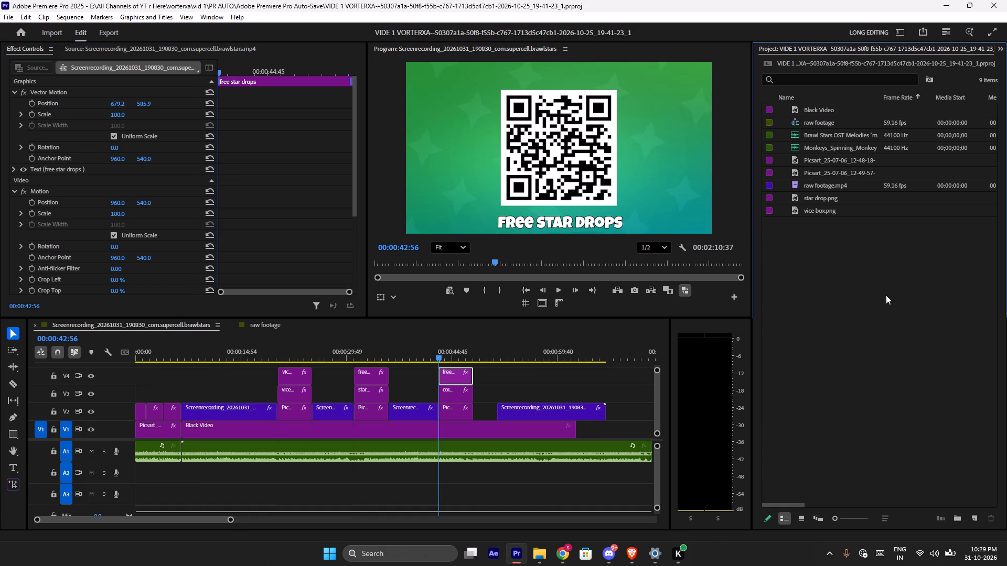
pyautogui.rightClick(961, 49)
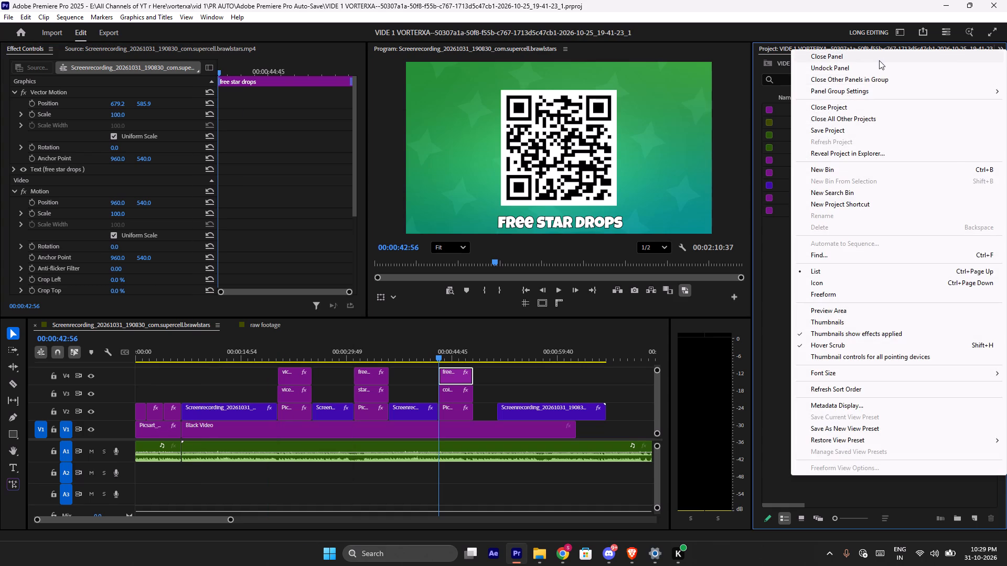
pyautogui.click(879, 60)
# Look through the graphics templates with their local and library sources, the effects folders and the list of available panels.
pyautogui.click(904, 47)
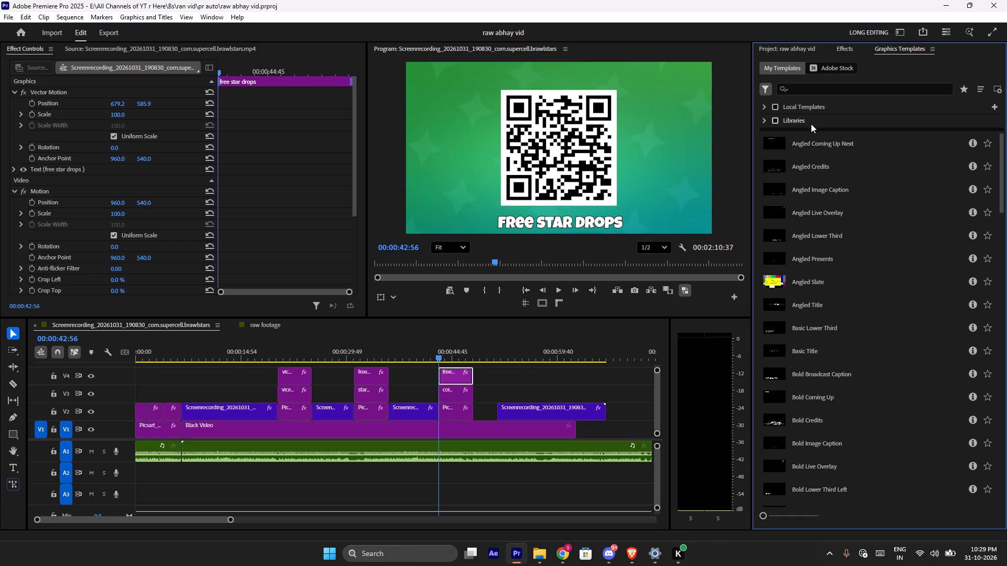
pyautogui.scroll(5, 813, 124)
pyautogui.scroll(6, 847, 166)
pyautogui.scroll(5, 863, 211)
pyautogui.click(764, 123)
pyautogui.doubleClick(764, 121)
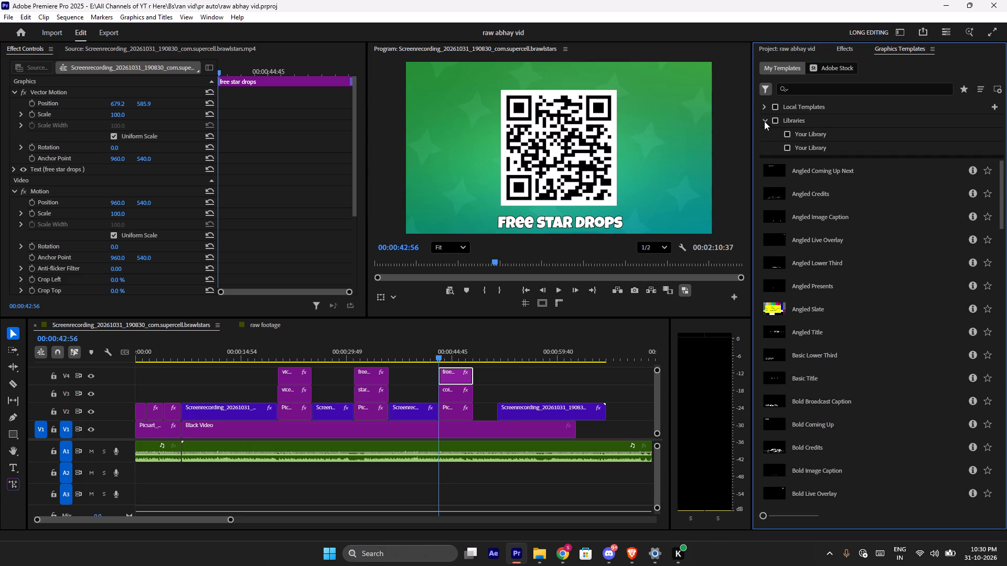
pyautogui.click(760, 108)
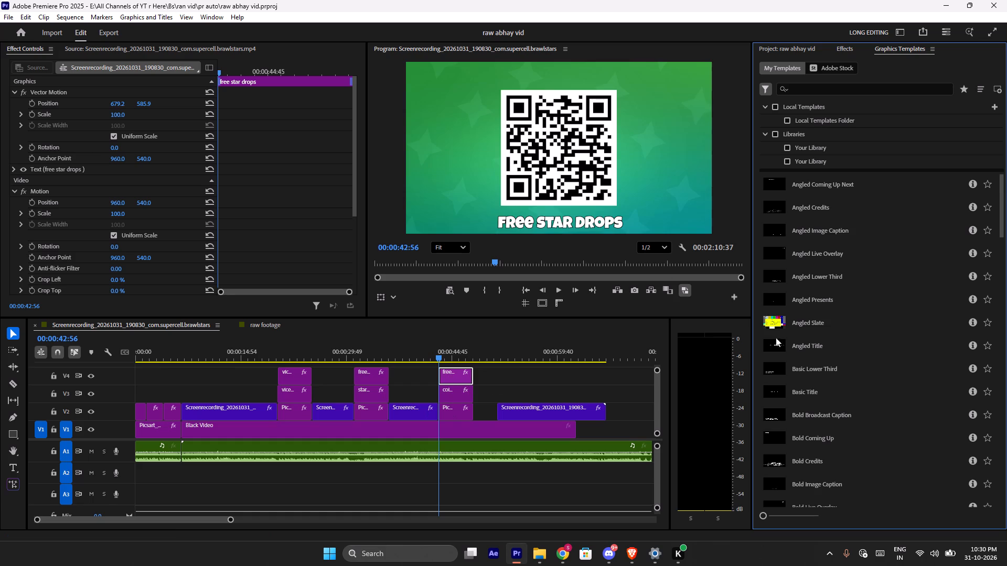
pyautogui.click(842, 50)
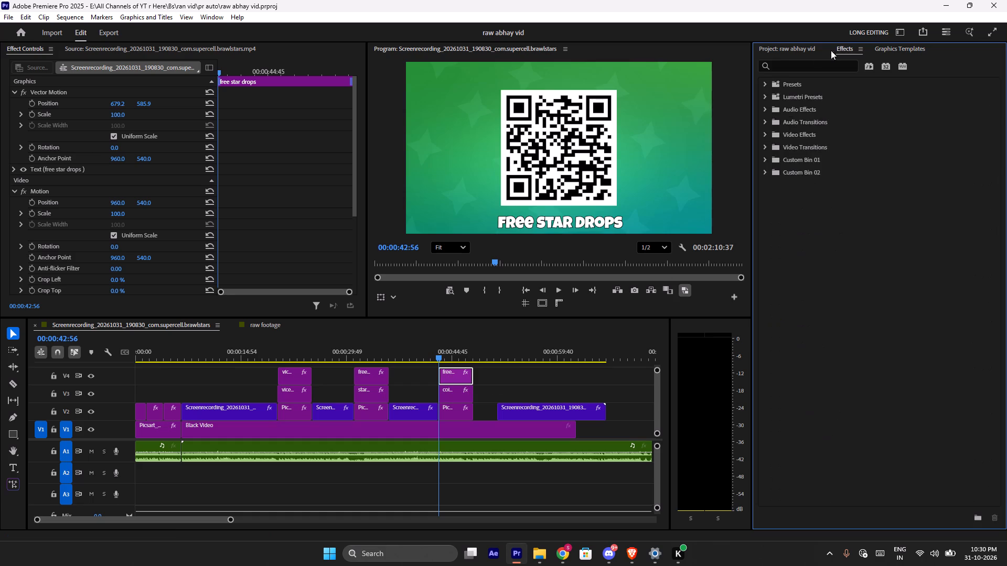
pyautogui.click(784, 52)
pyautogui.click(849, 46)
pyautogui.click(217, 14)
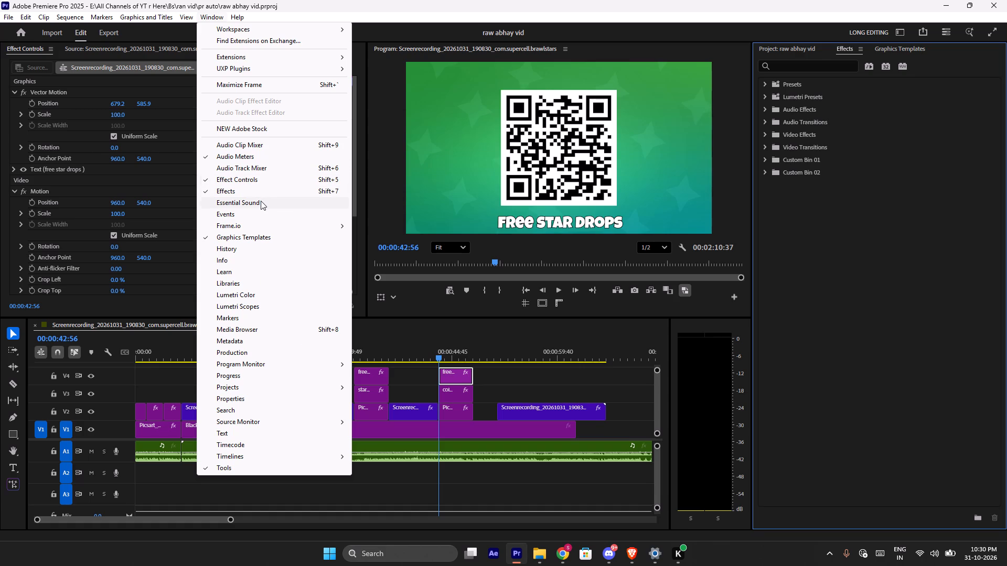
pyautogui.click(938, 257)
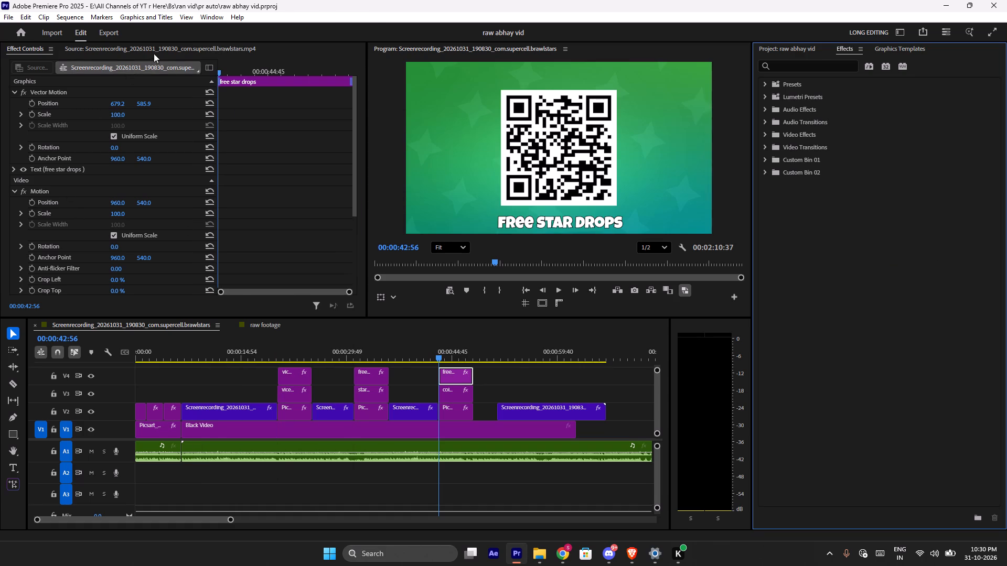
pyautogui.click(154, 53)
pyautogui.click(39, 52)
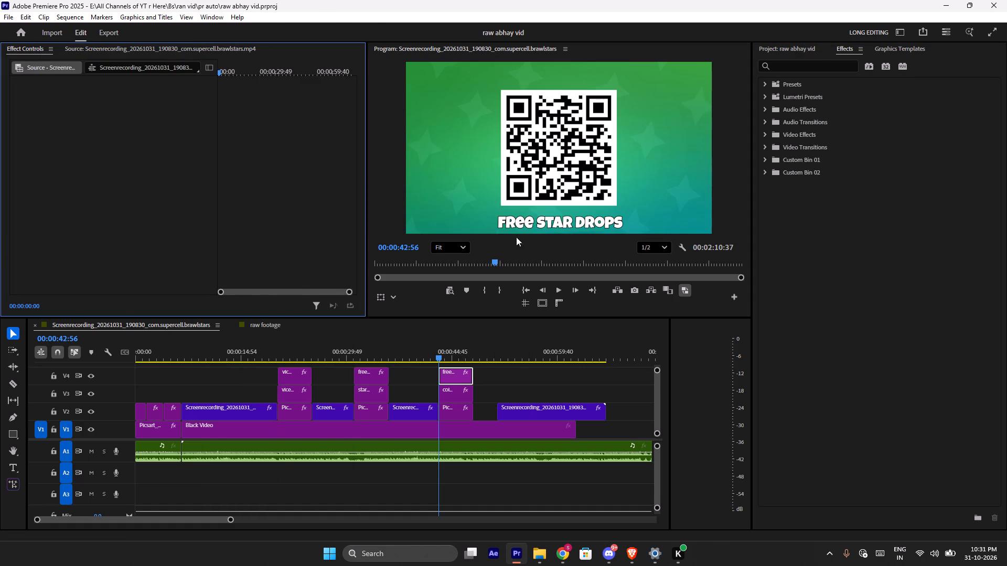
# Change the text of the duplicated title under the coins QR code to "free gems".
pyautogui.click(548, 216)
pyautogui.doubleClick(554, 219)
pyautogui.click(584, 221)
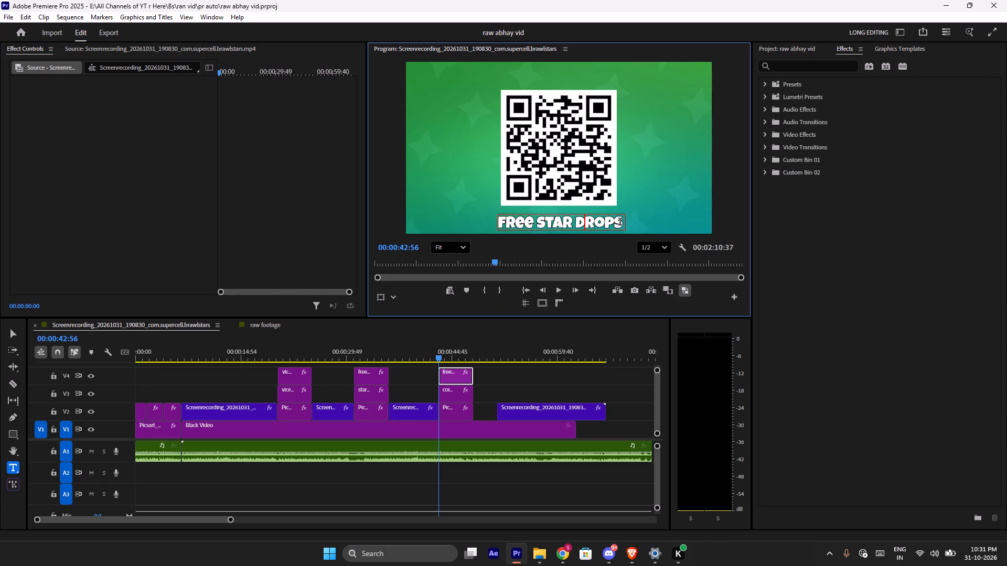
pyautogui.click(622, 222)
pyautogui.press('BackSpace')
pyautogui.press('BackSpace')
pyautogui.press('BackSpace')
pyautogui.press('BackSpace')
pyautogui.press('BackSpace')
pyautogui.press('BackSpace')
pyautogui.press('BackSpace')
pyautogui.press('BackSpace')
pyautogui.press('BackSpace')
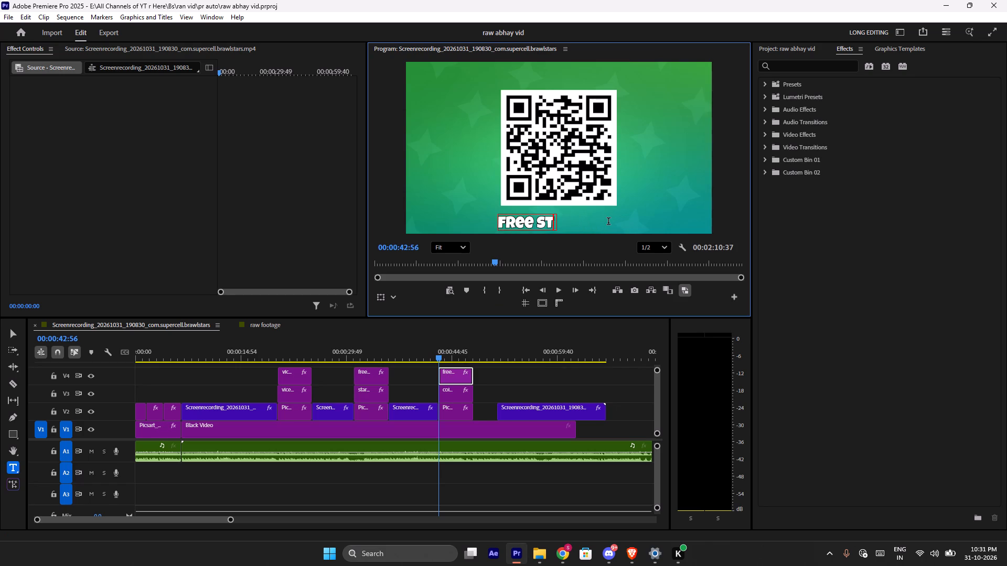
pyautogui.press('BackSpace')
pyautogui.write('gems')
pyautogui.press('space')
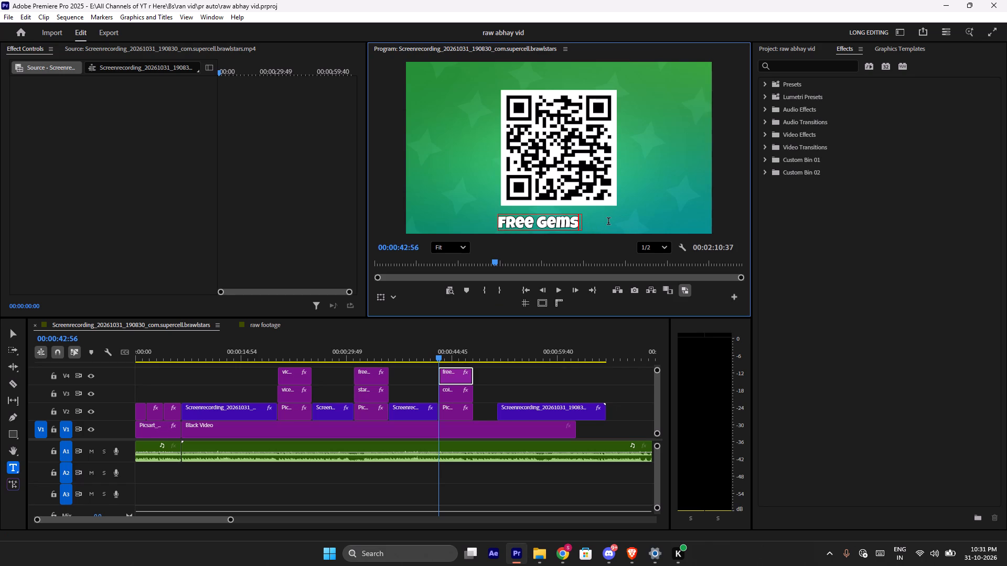
pyautogui.press('v')
pyautogui.press('BackSpace')
pyautogui.click(867, 267)
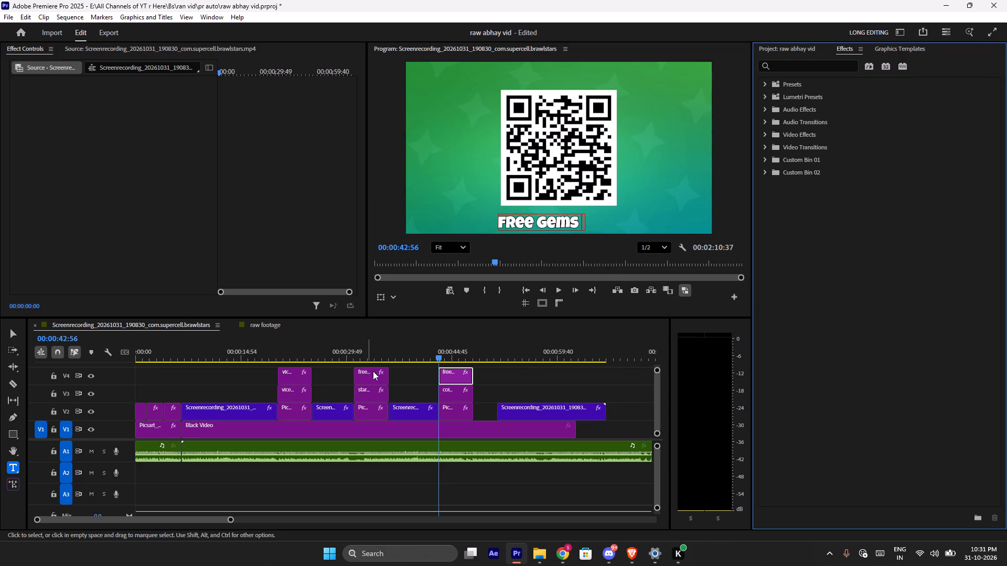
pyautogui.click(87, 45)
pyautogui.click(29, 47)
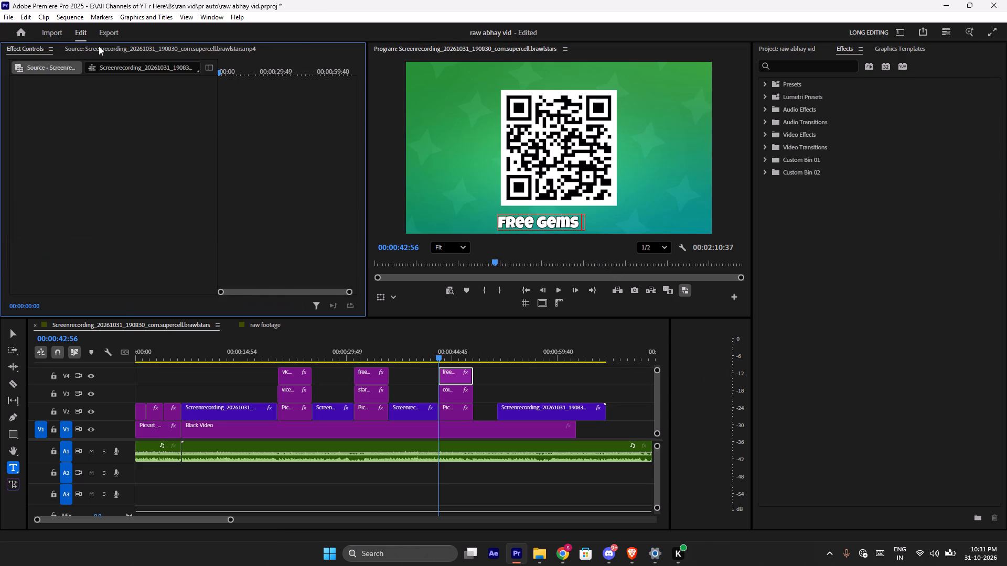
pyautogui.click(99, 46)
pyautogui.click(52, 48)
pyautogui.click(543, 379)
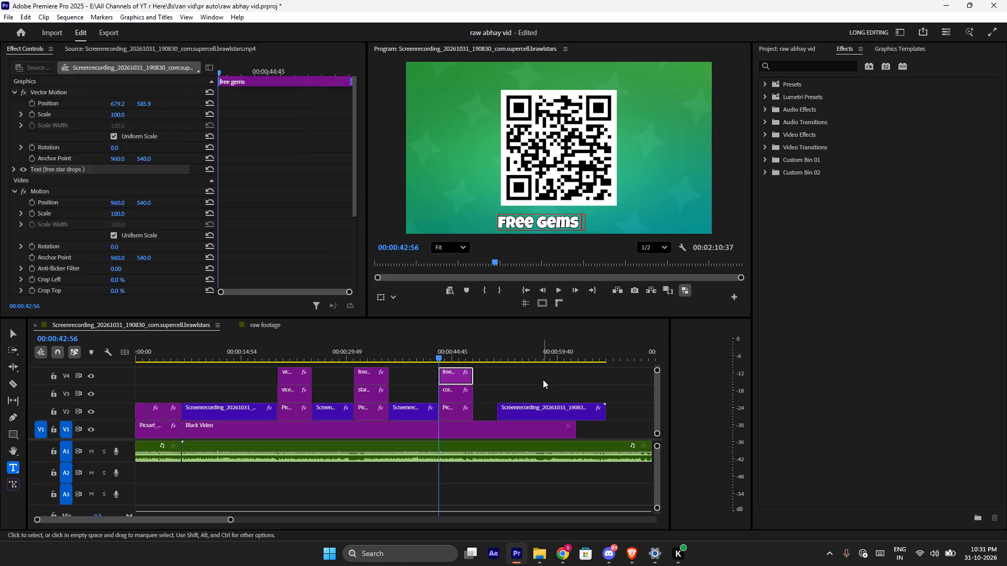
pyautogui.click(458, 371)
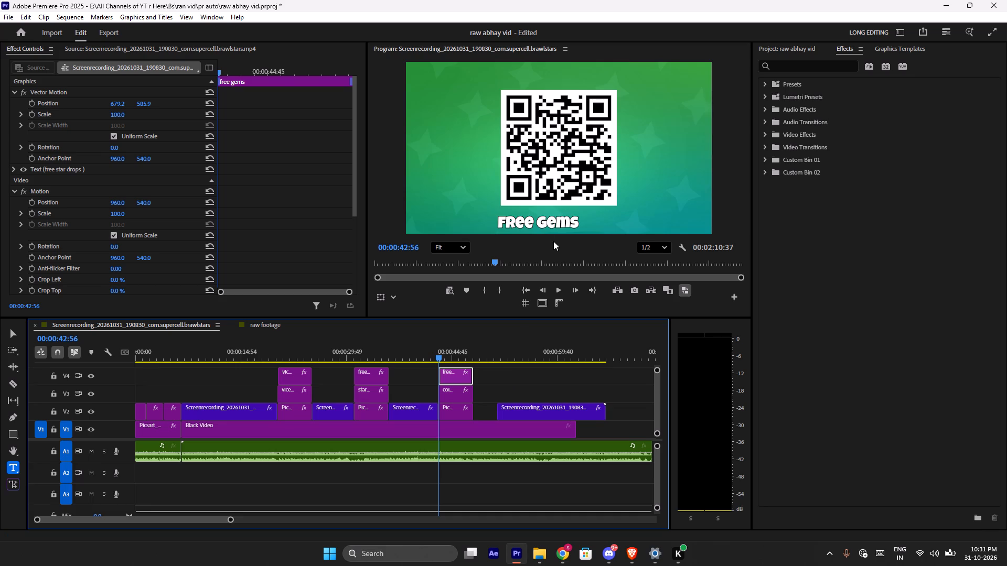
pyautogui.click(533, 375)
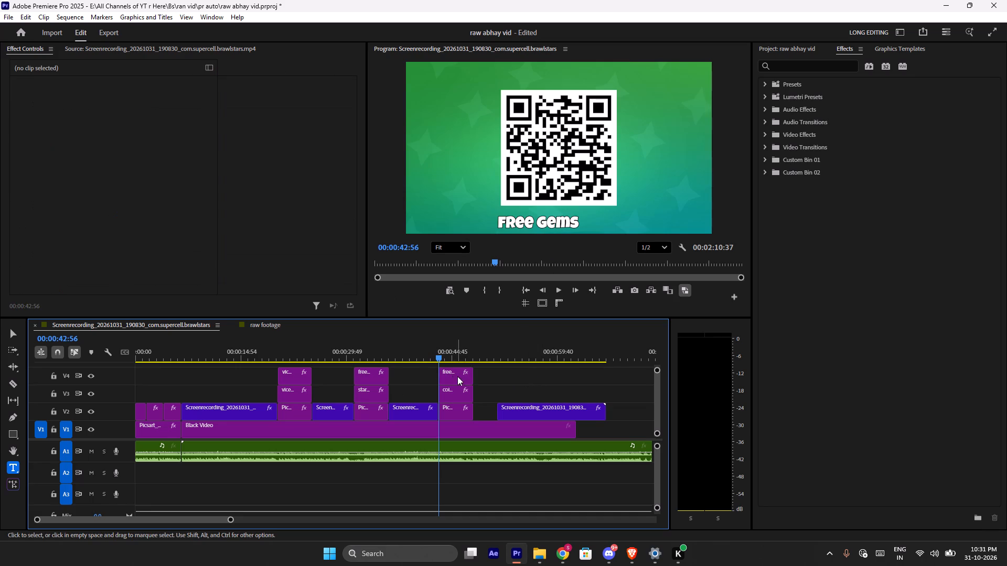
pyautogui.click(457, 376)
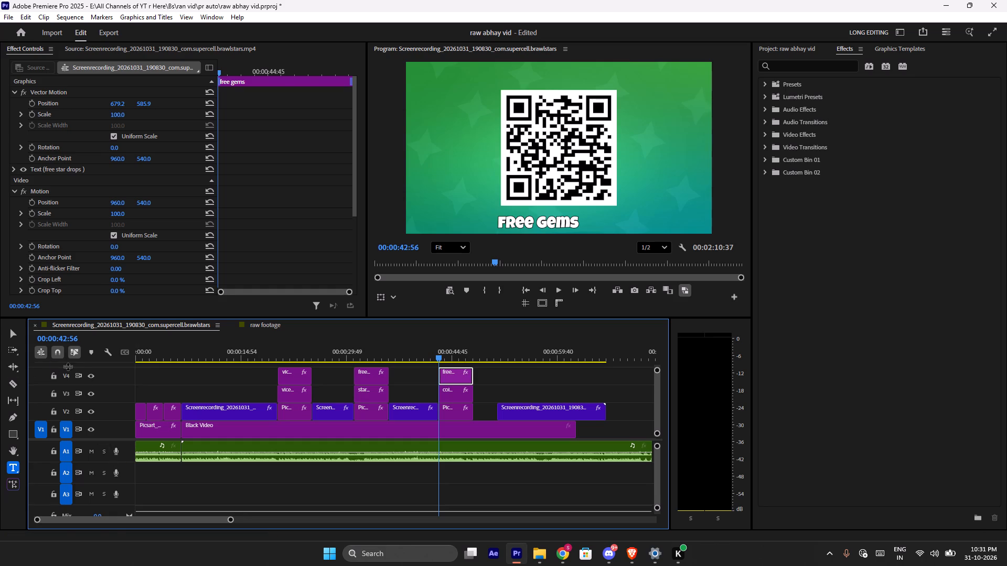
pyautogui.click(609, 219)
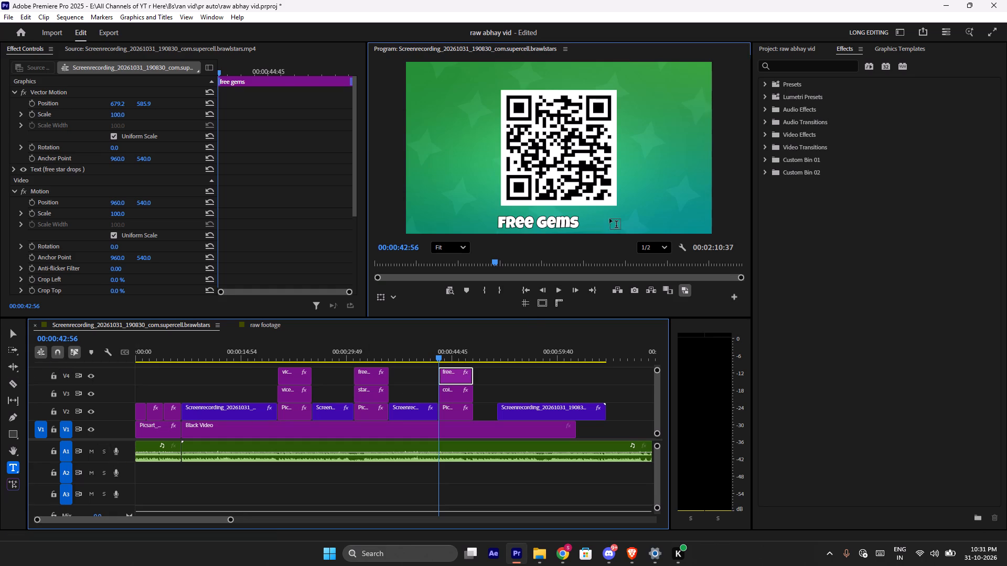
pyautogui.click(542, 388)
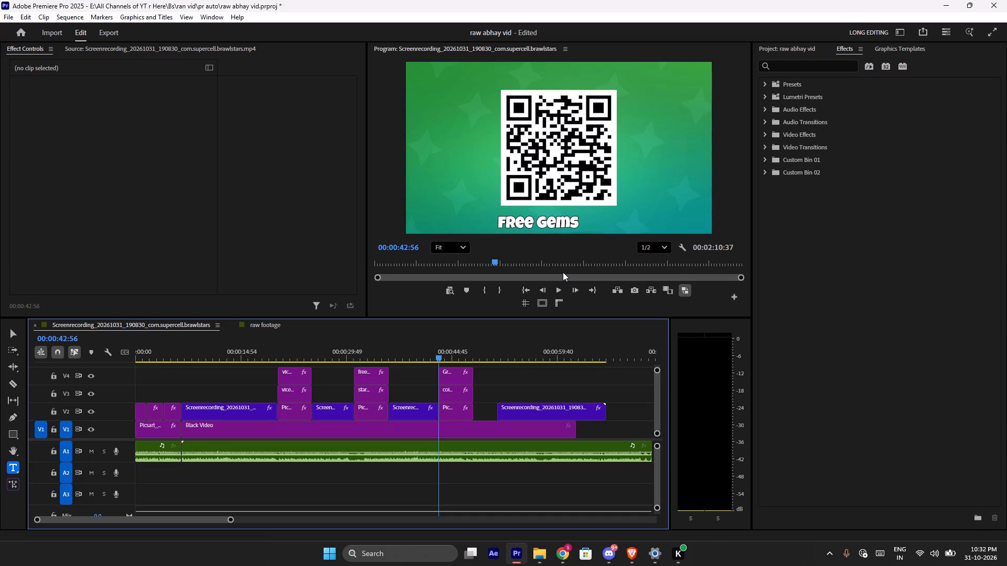
# Set the free gems title's Vector Motion position to 779.2, 554.9, so it sits centred just under the QR code.
pyautogui.click(455, 373)
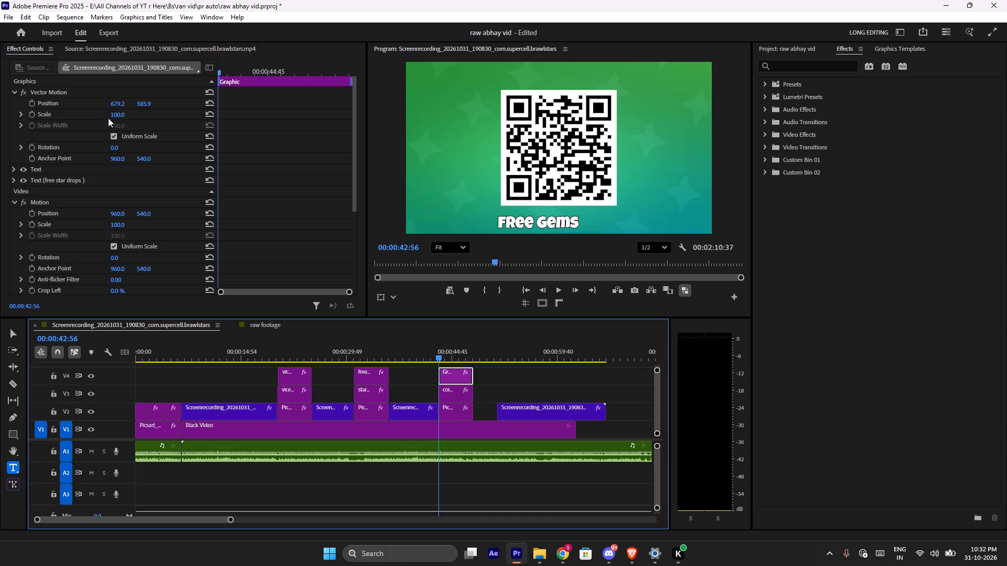
pyautogui.moveTo(144, 103); pyautogui.dragTo(127, 101)
pyautogui.moveTo(123, 103); pyautogui.dragTo(181, 102)
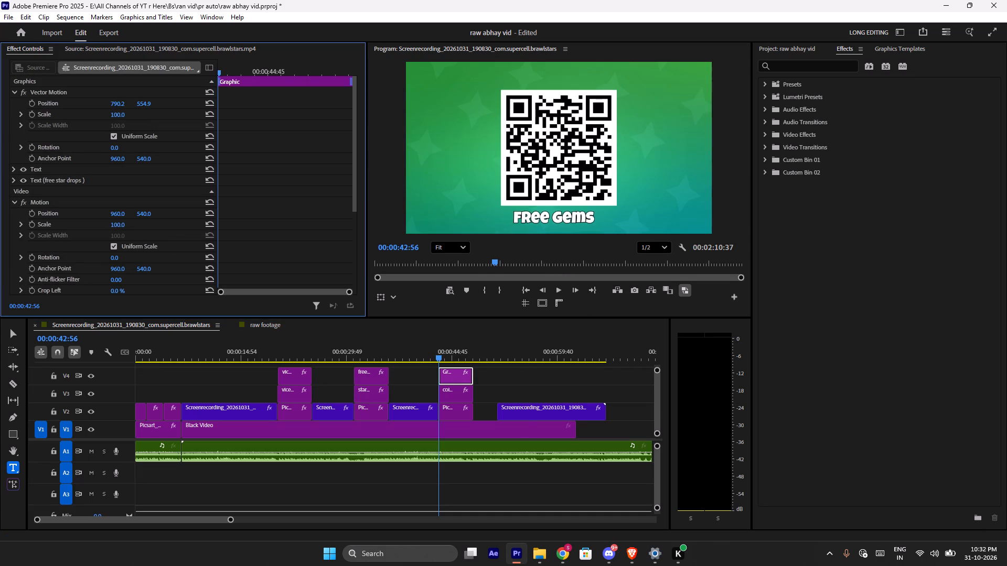
pyautogui.moveTo(181, 102); pyautogui.dragTo(176, 103)
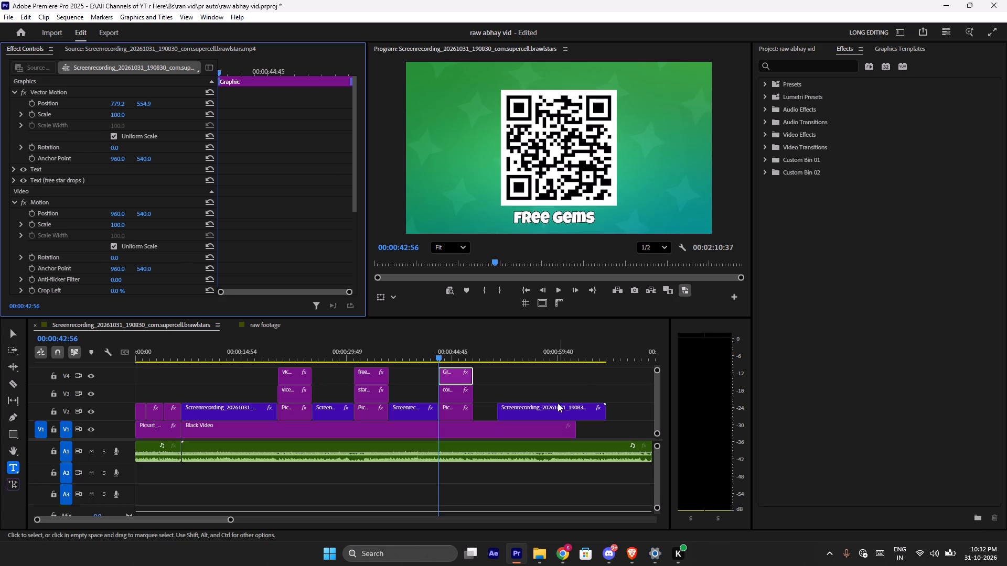
# Move the last screen recording clip on V2 earlier so it starts where the coins QR insert ends.
pyautogui.moveTo(552, 407); pyautogui.dragTo(533, 407)
pyautogui.click(557, 384)
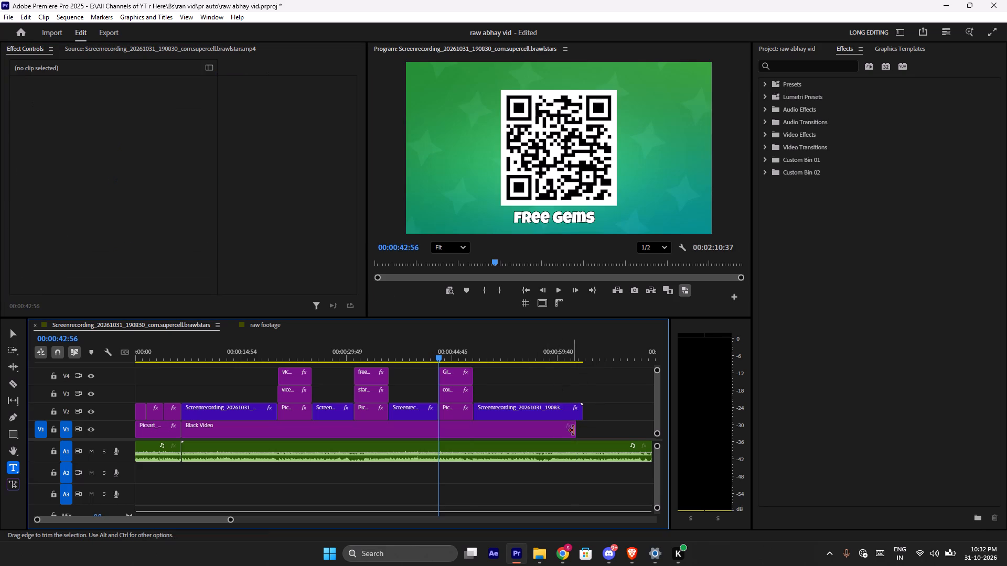
# Extend the end of the Black Video clip on V1 past the end of the last screen recording clip.
pyautogui.moveTo(574, 431); pyautogui.dragTo(622, 428)
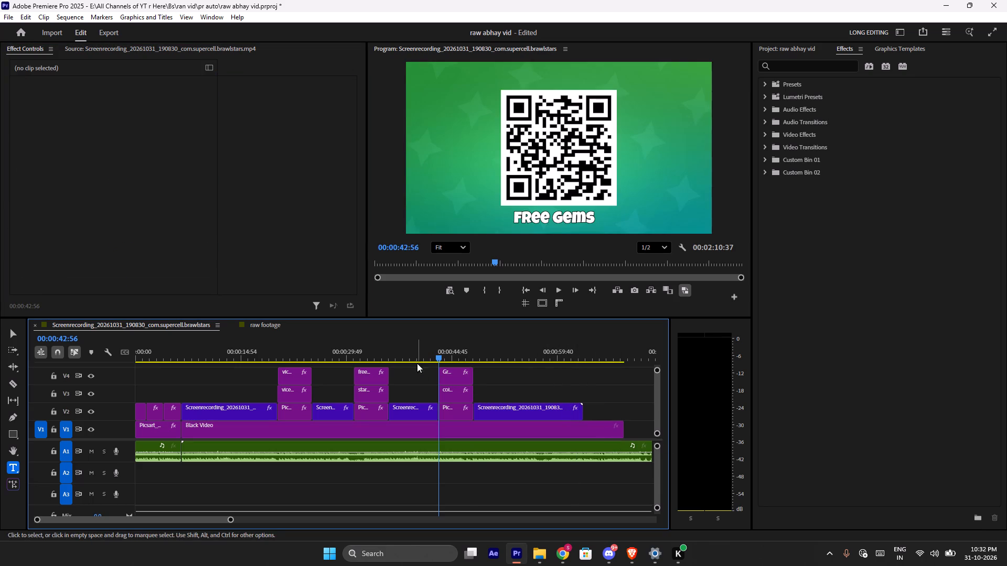
# Split the last screen recording clip on V2 at 00:00:56:18, just before the shop screen appears.
pyautogui.moveTo(438, 356); pyautogui.dragTo(541, 378)
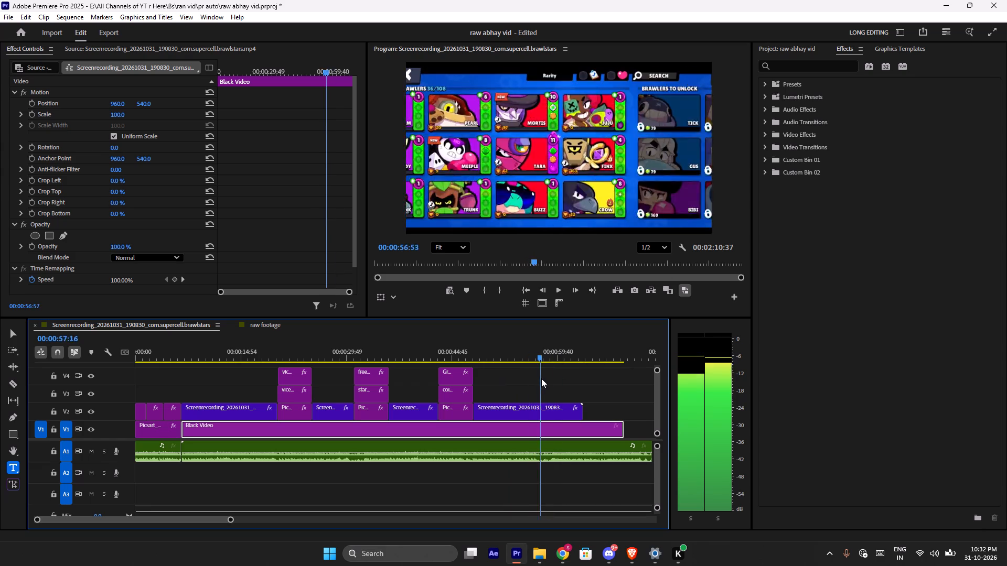
pyautogui.moveTo(541, 378); pyautogui.dragTo(547, 379)
pyautogui.scroll(-5, 629, 406)
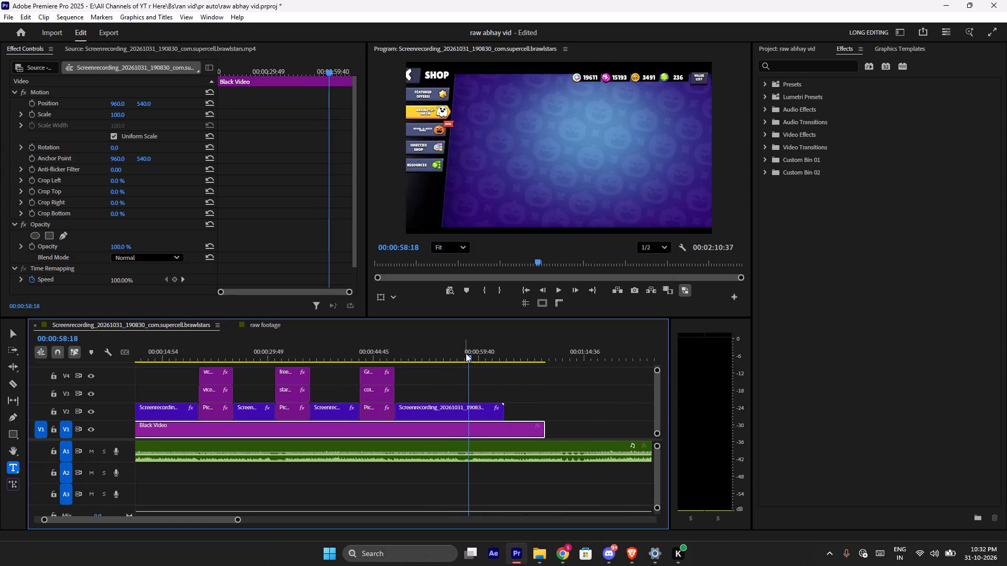
pyautogui.moveTo(466, 353); pyautogui.dragTo(456, 361)
pyautogui.press('c')
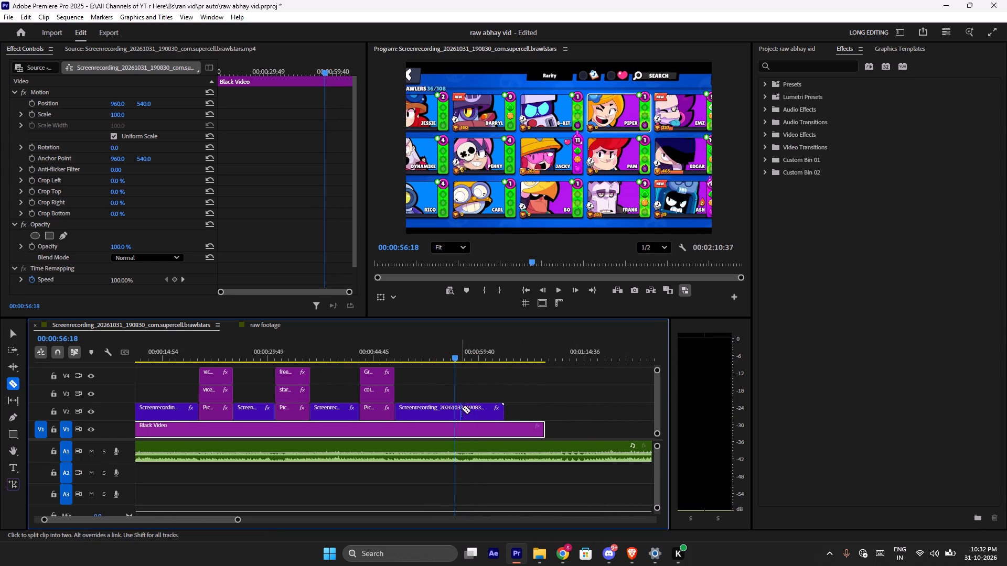
pyautogui.click(454, 410)
# Move the split-off last part of the screen recording later on V2, leaving a gap after the cut.
pyautogui.press('v')
pyautogui.moveTo(478, 410); pyautogui.dragTo(500, 408)
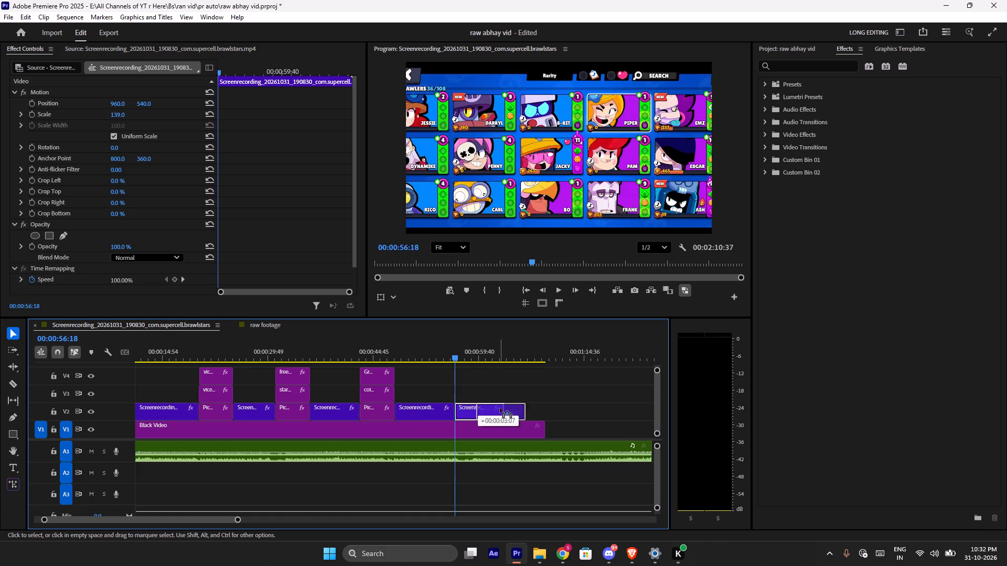
pyautogui.moveTo(500, 408); pyautogui.dragTo(556, 409)
pyautogui.click(556, 385)
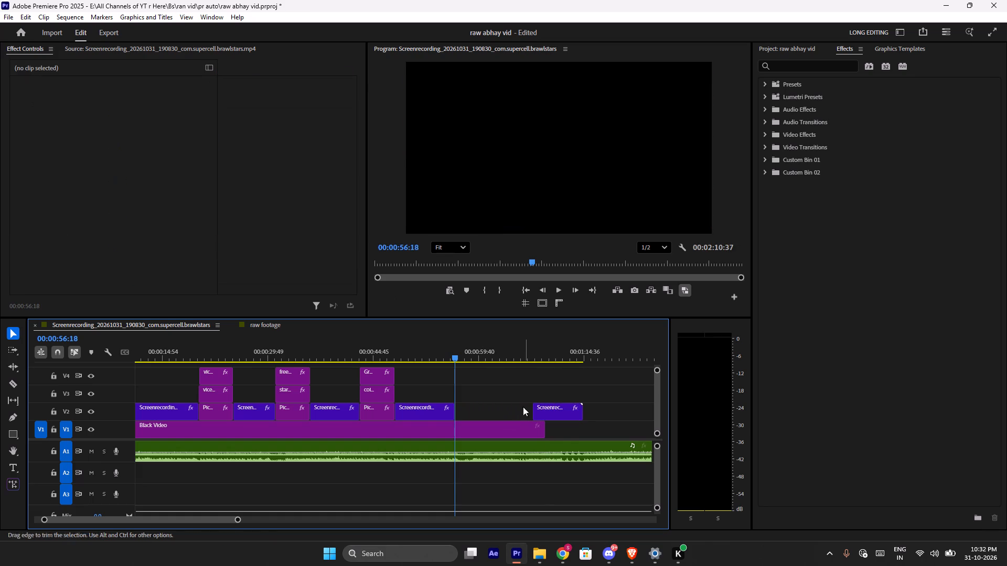
# Duplicate the green Picsart background clip of the free gems insert into the V2 gap, starting at the cut at 00:00:56:18.
pyautogui.keyDown('alt'); pyautogui.moveTo(376, 416); pyautogui.dragTo(466, 408); pyautogui.keyUp('alt')
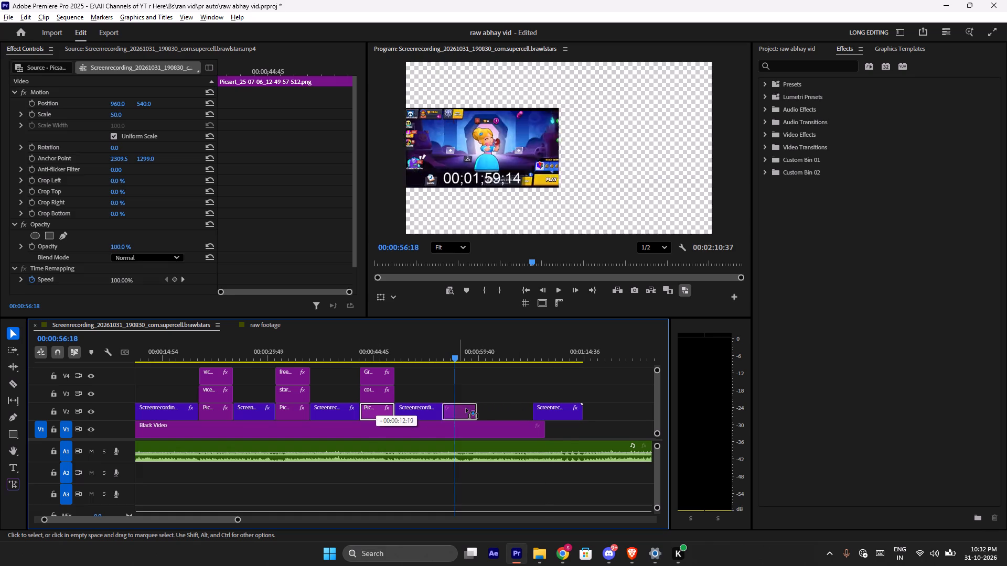
pyautogui.keyDown('alt'); pyautogui.moveTo(466, 408); pyautogui.dragTo(472, 408); pyautogui.keyUp('alt')
pyautogui.click(479, 388)
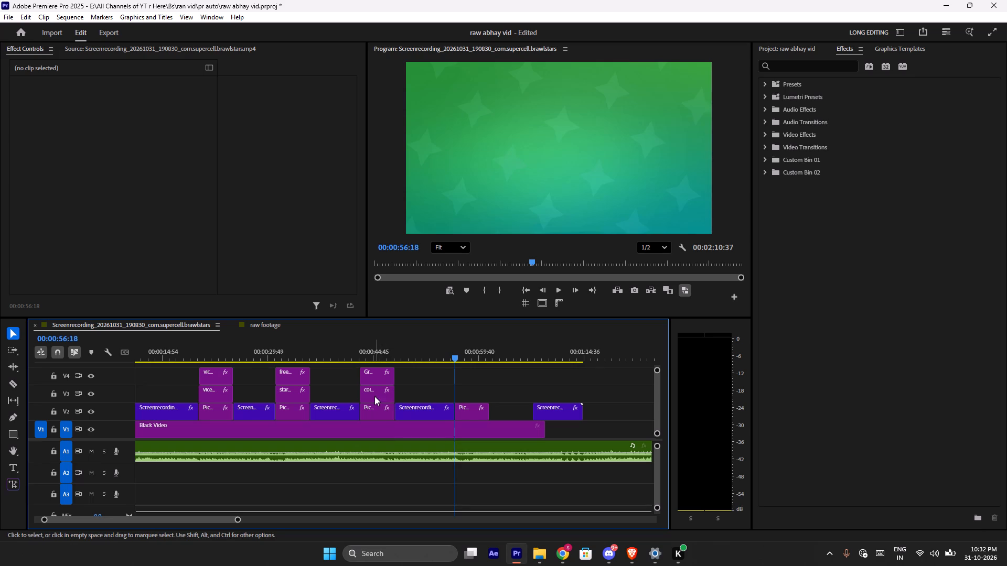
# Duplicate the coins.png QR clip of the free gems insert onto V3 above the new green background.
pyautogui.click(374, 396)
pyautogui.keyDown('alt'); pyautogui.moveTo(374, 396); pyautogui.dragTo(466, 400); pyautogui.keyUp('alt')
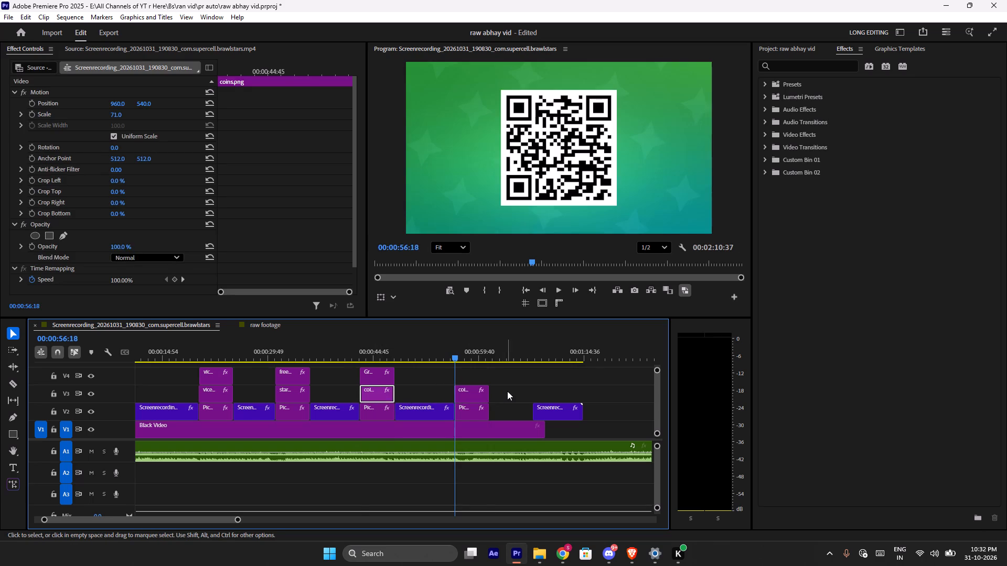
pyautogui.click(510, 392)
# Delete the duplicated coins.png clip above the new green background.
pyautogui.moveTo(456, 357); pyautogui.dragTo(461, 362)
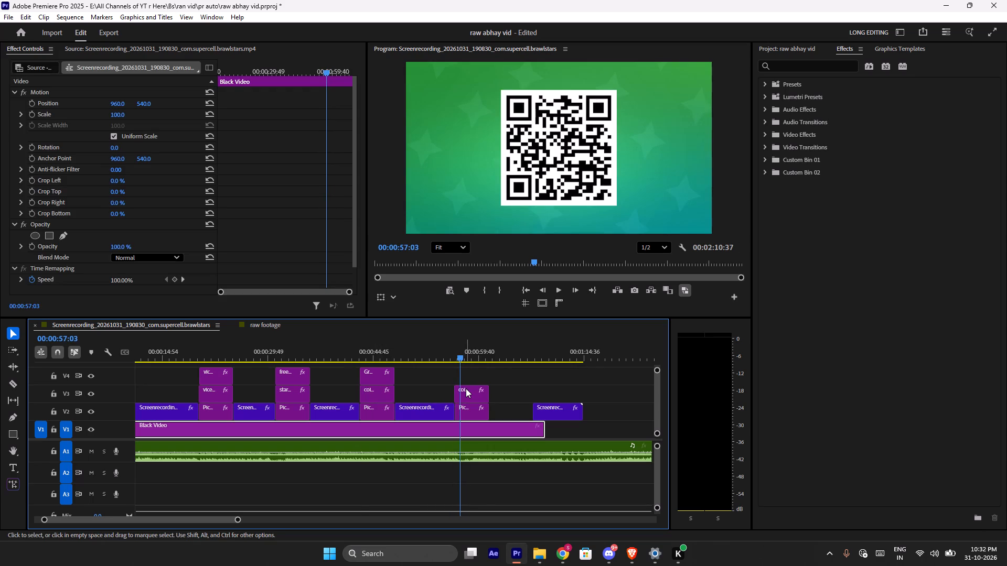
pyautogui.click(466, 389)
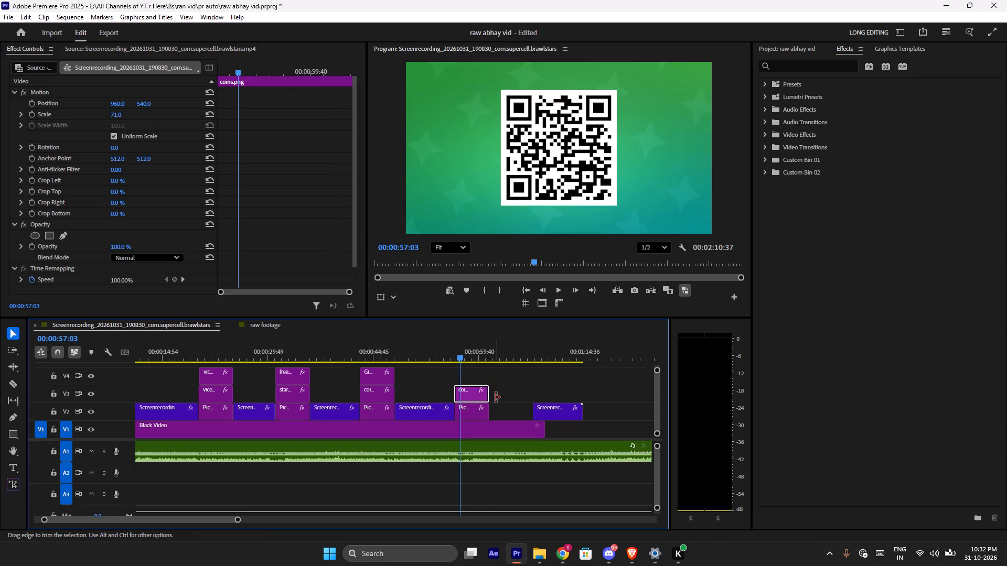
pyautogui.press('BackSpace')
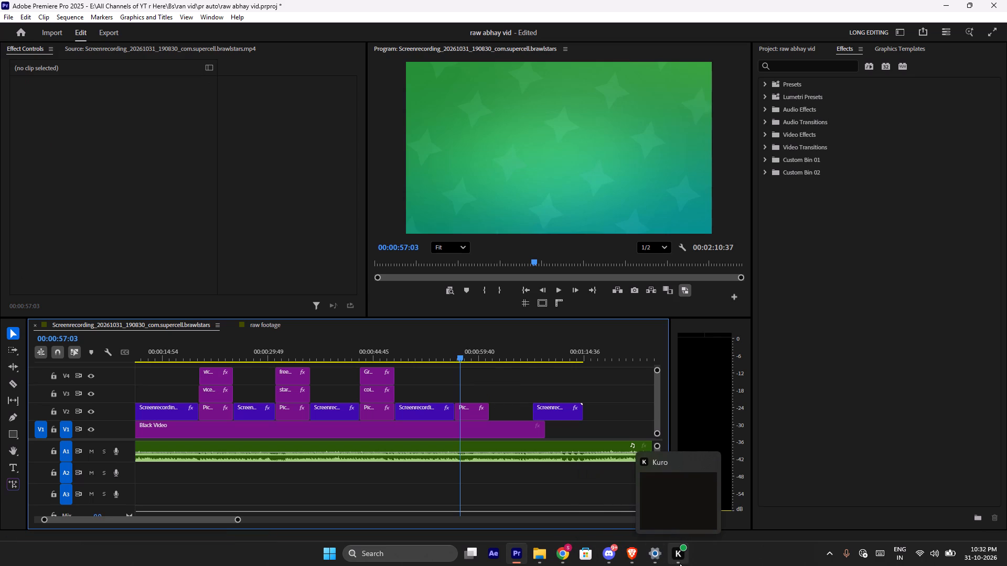
# Switch to File Explorer and bring coins.png from the temp files folder onto V3, aligned with the start of the new green background.
pyautogui.click(551, 550)
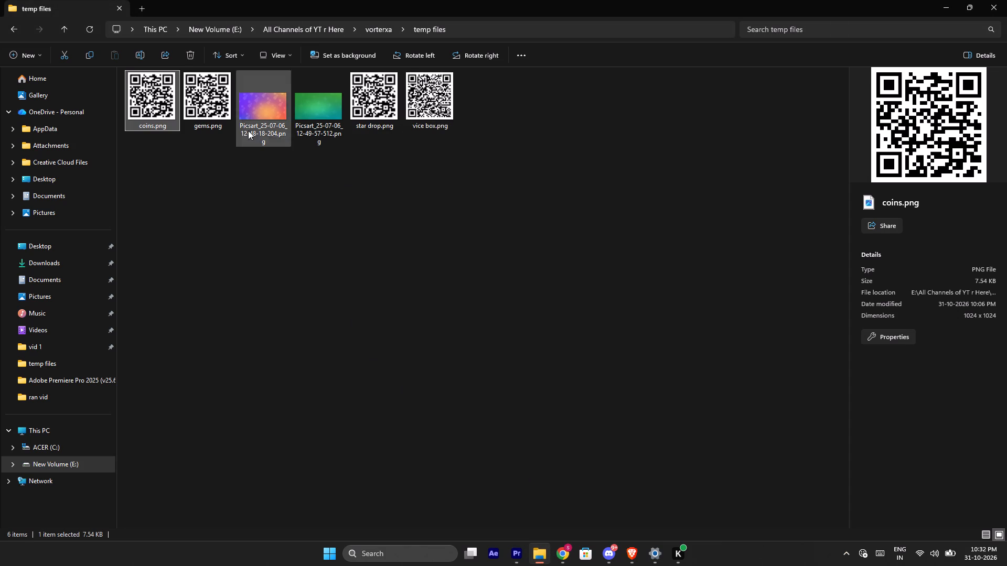
pyautogui.click(202, 122)
pyautogui.moveTo(151, 119); pyautogui.dragTo(537, 320)
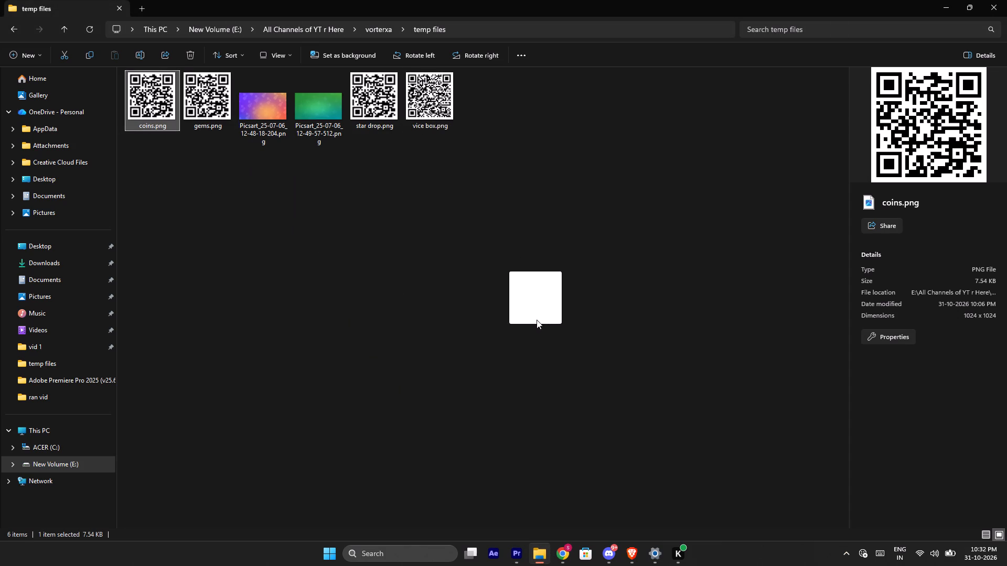
pyautogui.moveTo(537, 320); pyautogui.dragTo(604, 436)
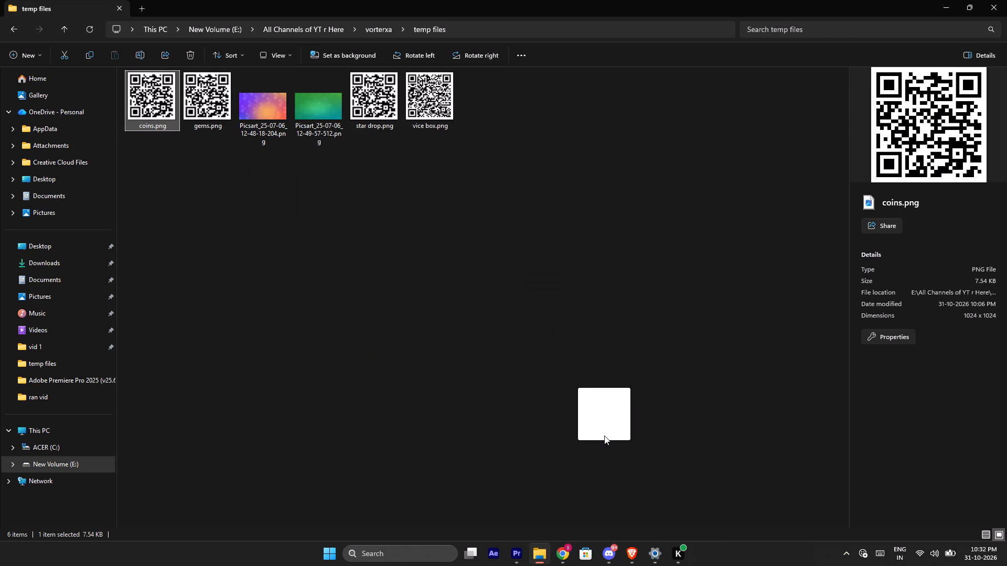
pyautogui.moveTo(604, 436); pyautogui.dragTo(470, 456)
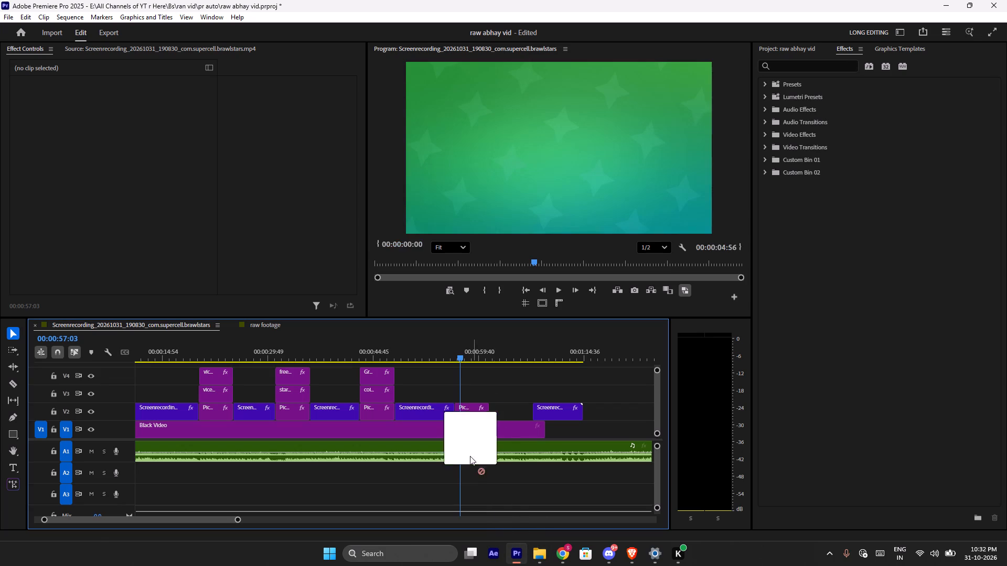
pyautogui.moveTo(470, 456); pyautogui.dragTo(463, 386)
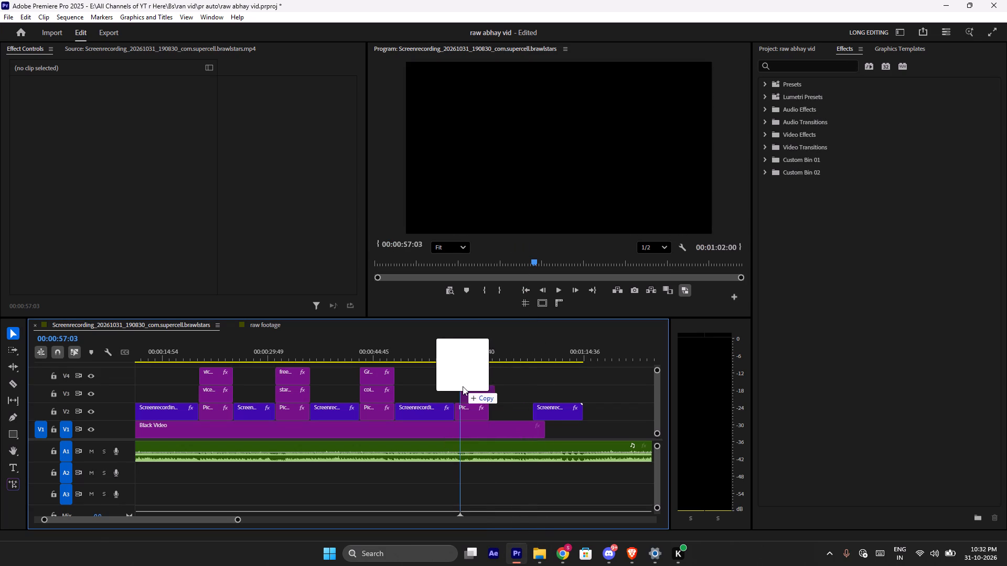
pyautogui.moveTo(463, 386); pyautogui.dragTo(453, 399)
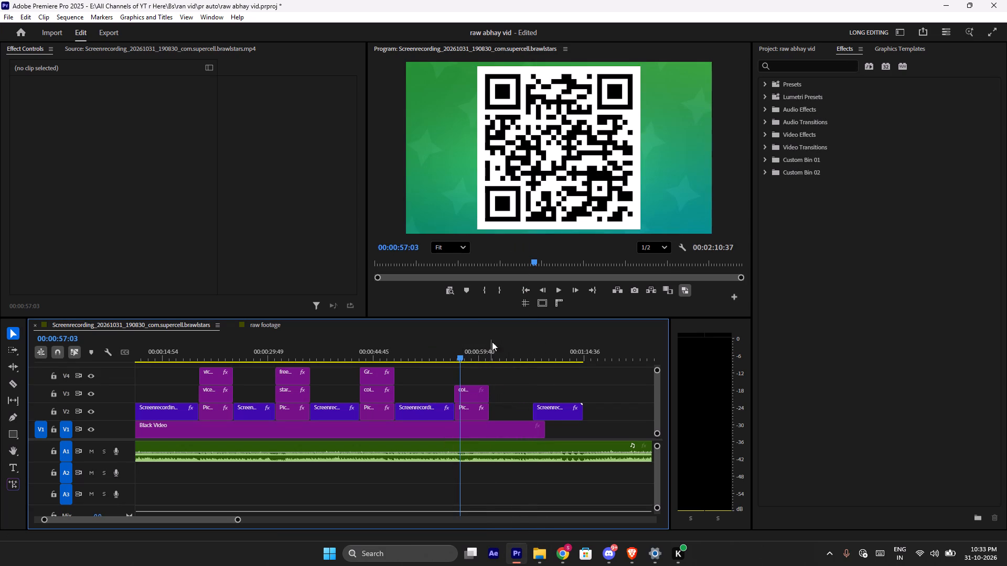
# Scale down the newly added coins.png QR code to match the size of the QR in the free gems insert.
pyautogui.click(477, 397)
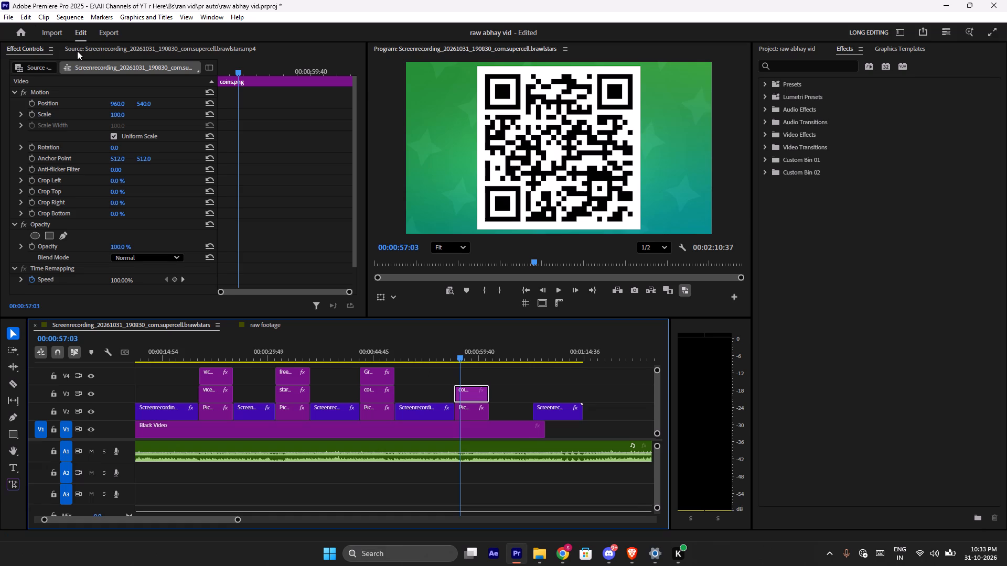
pyautogui.click(117, 104)
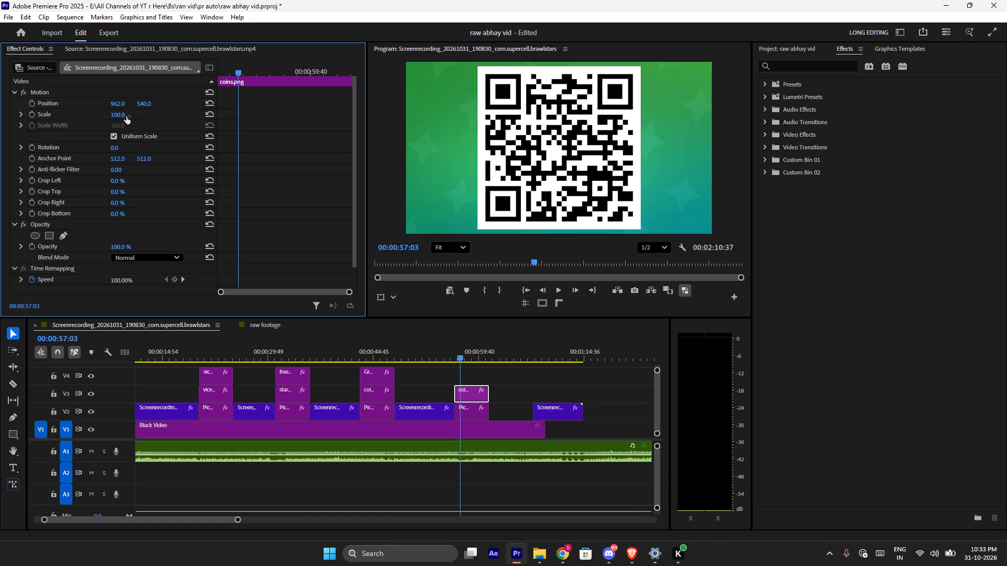
pyautogui.hotkey('ctrl', 'z')
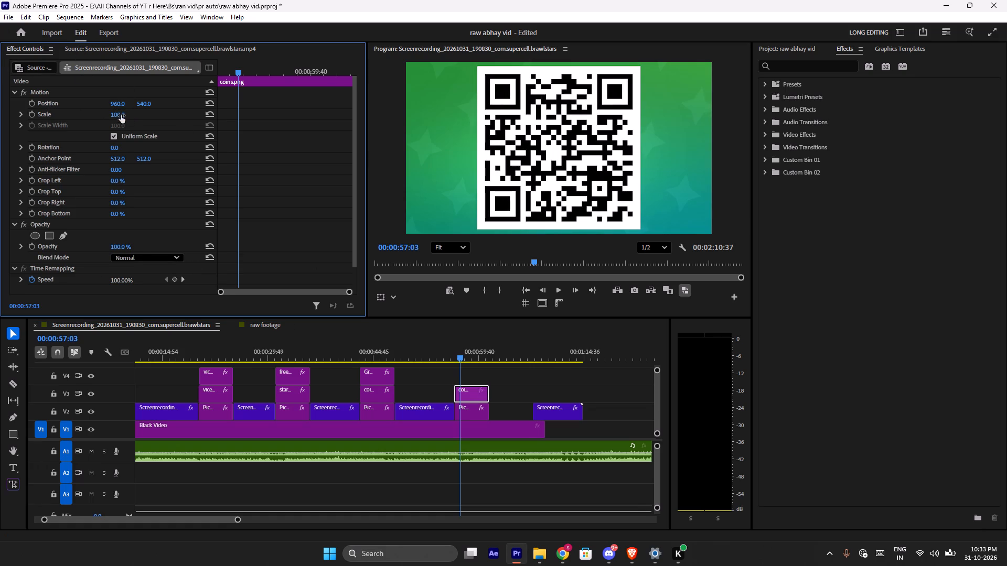
pyautogui.moveTo(121, 116); pyautogui.dragTo(106, 119)
pyautogui.click(527, 389)
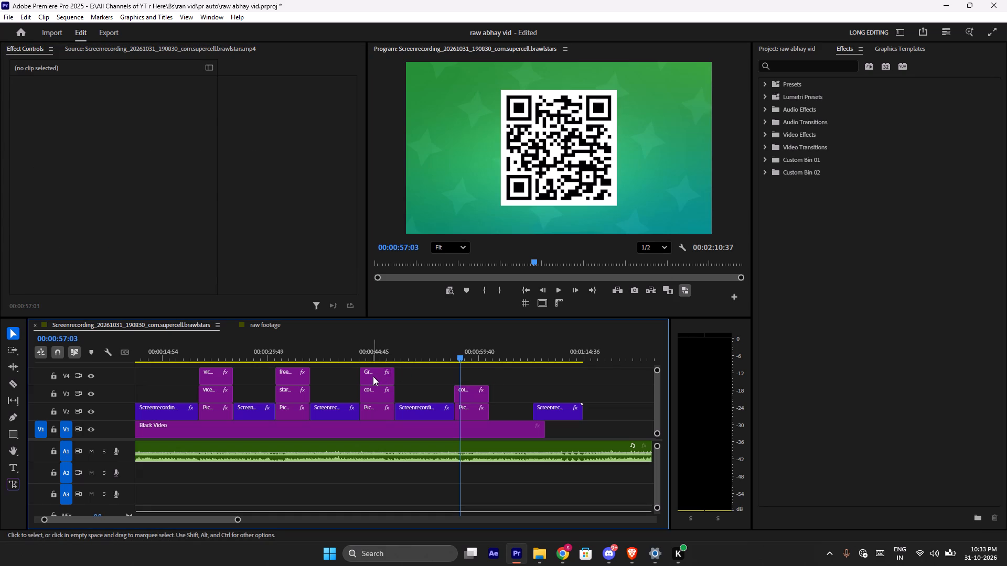
# Duplicate the free gems title on V4 above the new coins.png clip.
pyautogui.click(373, 376)
pyautogui.keyDown('alt'); pyautogui.moveTo(373, 376); pyautogui.dragTo(467, 372); pyautogui.keyUp('alt')
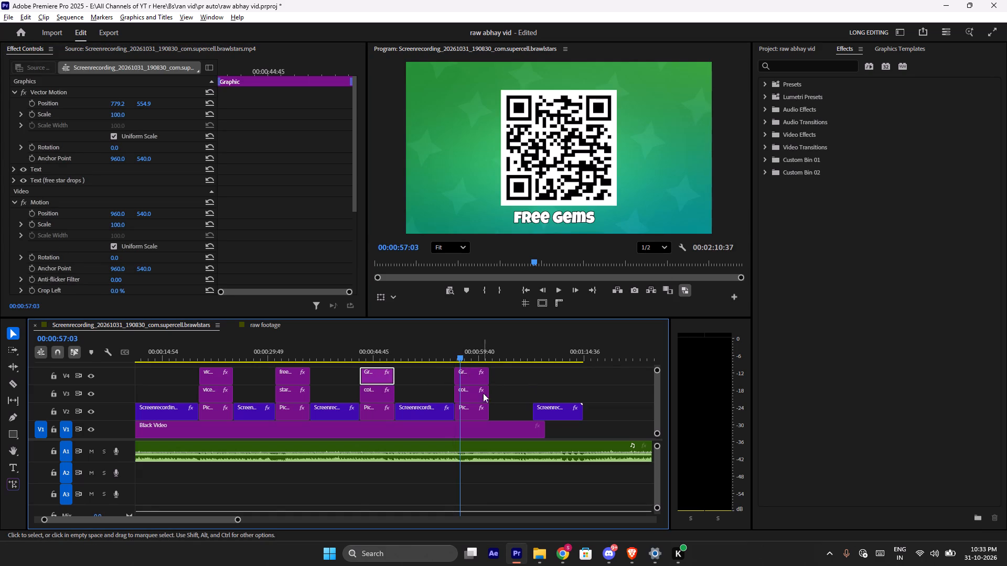
# Change the text of the duplicated title under the new QR code to "free coins".
pyautogui.keyDown('alt'); pyautogui.click(478, 380); pyautogui.keyUp('alt')
pyautogui.doubleClick(570, 219)
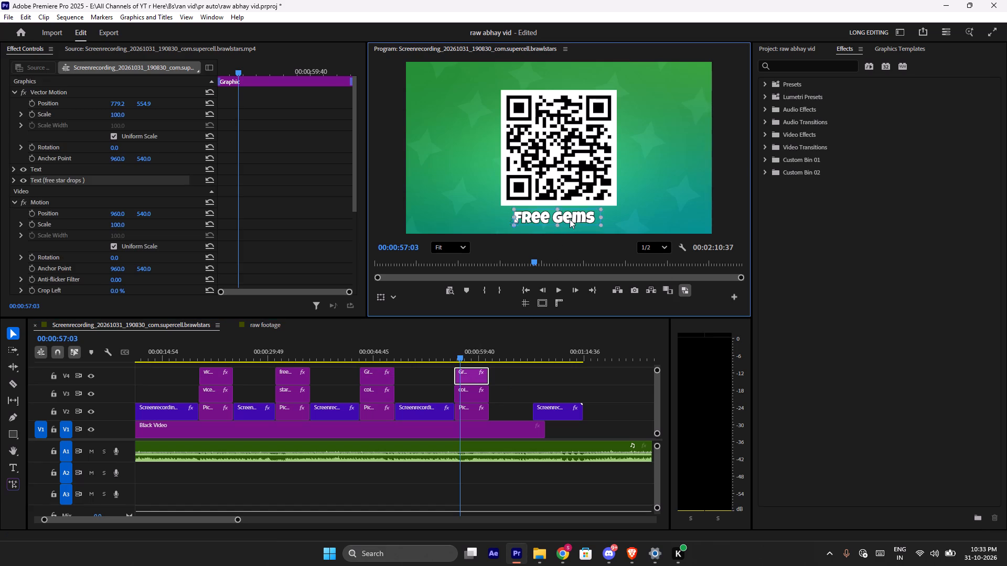
pyautogui.click(593, 217)
pyautogui.click(597, 217)
pyautogui.press('BackSpace')
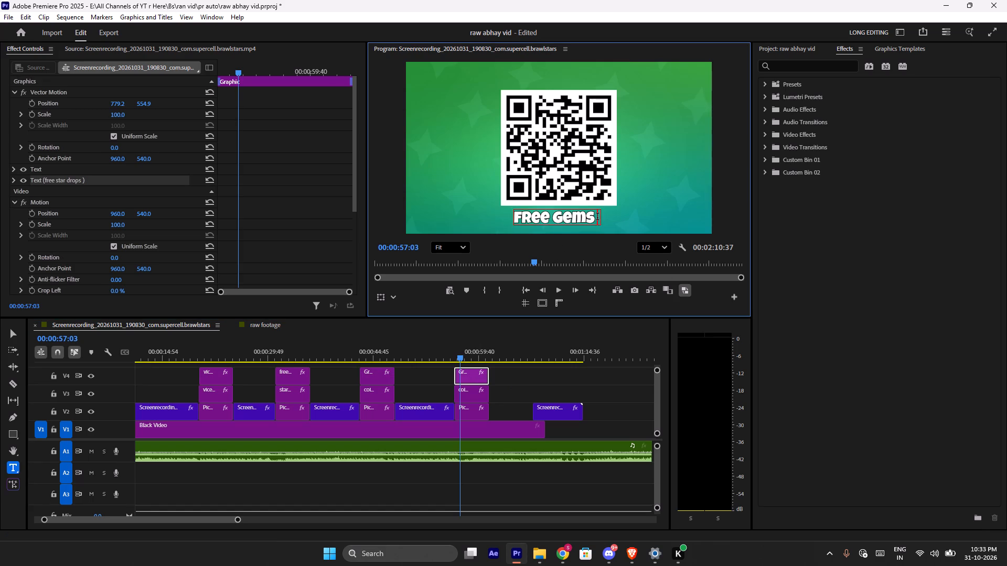
pyautogui.press('BackSpace')
pyautogui.press('BackSpace')
pyautogui.press('BackSpace')
pyautogui.press('BackSpace')
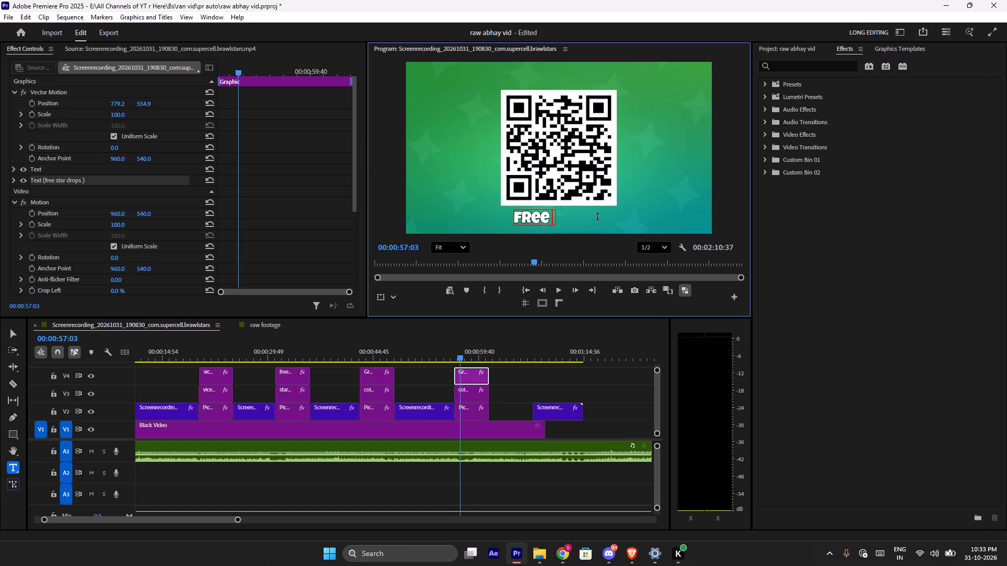
pyautogui.write('coins')
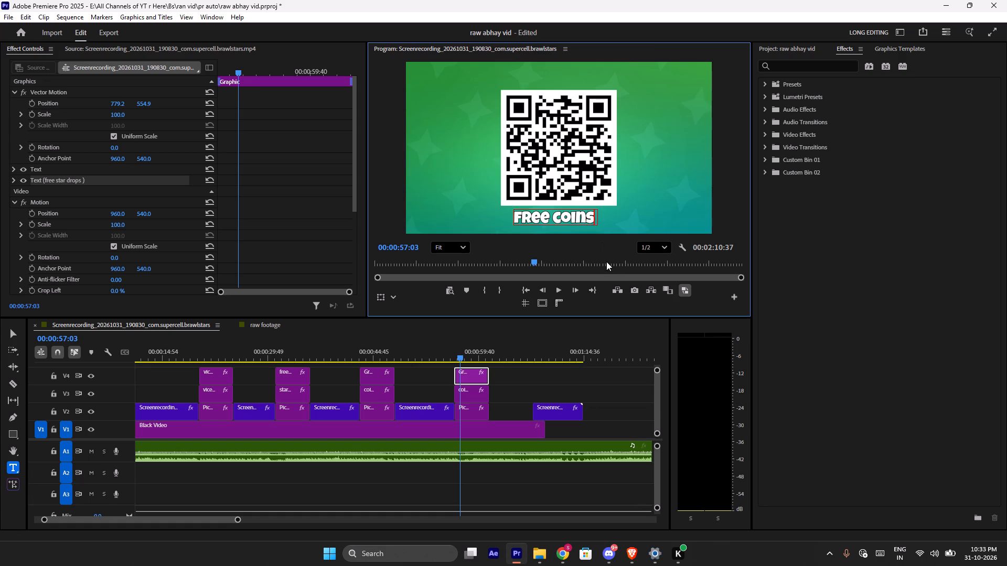
pyautogui.click(616, 387)
# Set the free coins title's Vector Motion position to about 798.9, 554.9, so it sits centred under the QR code.
pyautogui.click(468, 379)
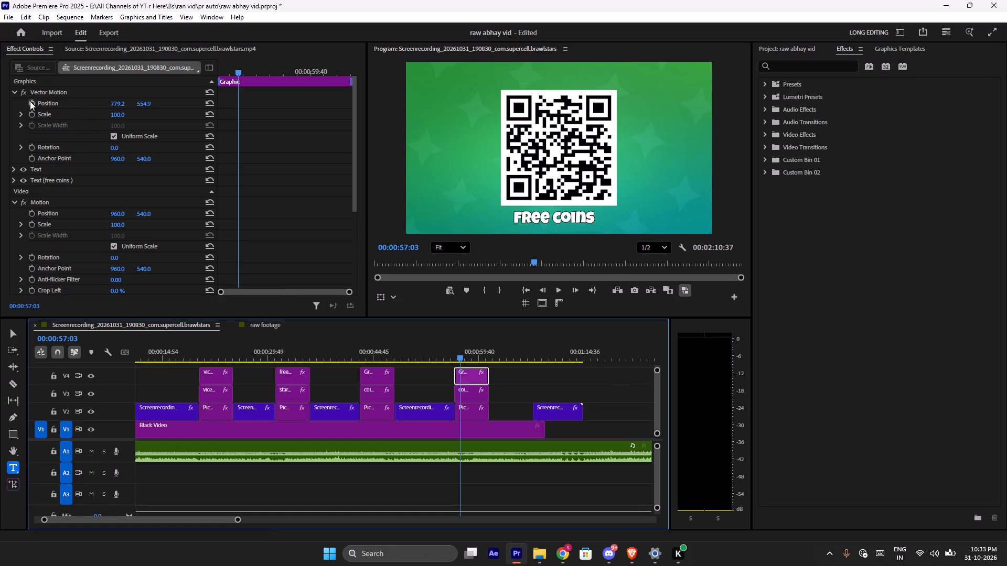
pyautogui.click(50, 93)
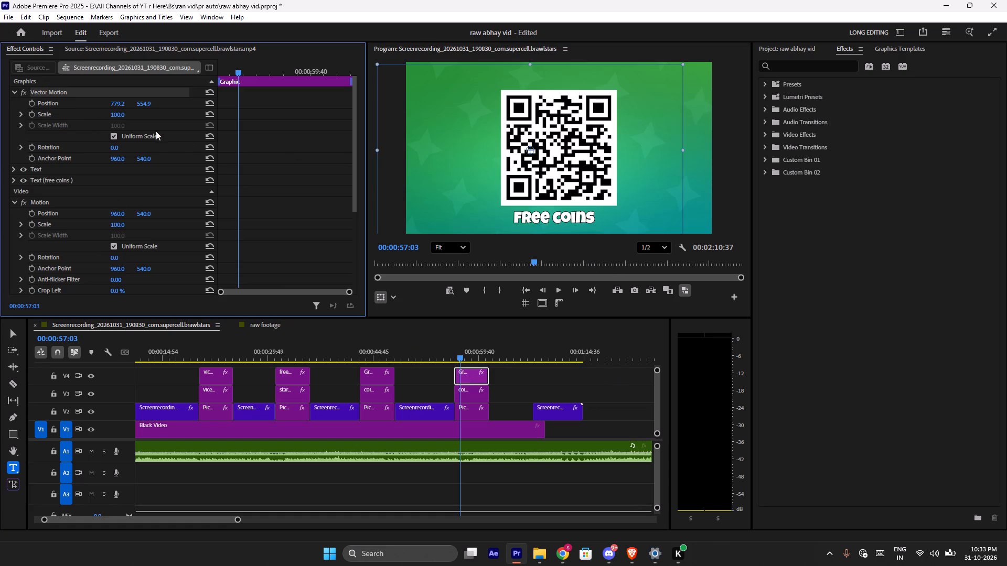
pyautogui.click(548, 215)
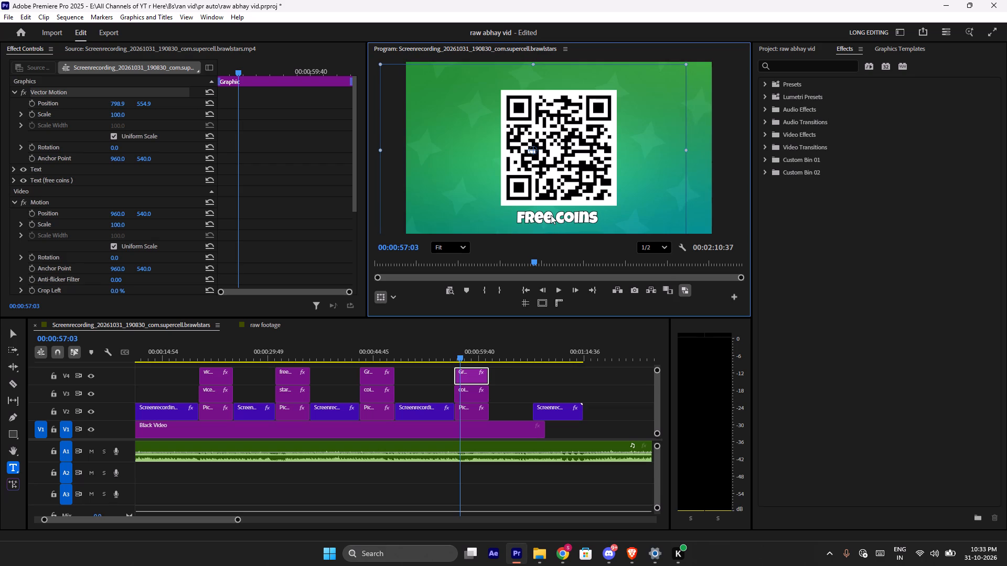
pyautogui.click(859, 248)
# Move the last screen recording clip on V2 earlier so it starts where the free coins insert ends.
pyautogui.click(626, 406)
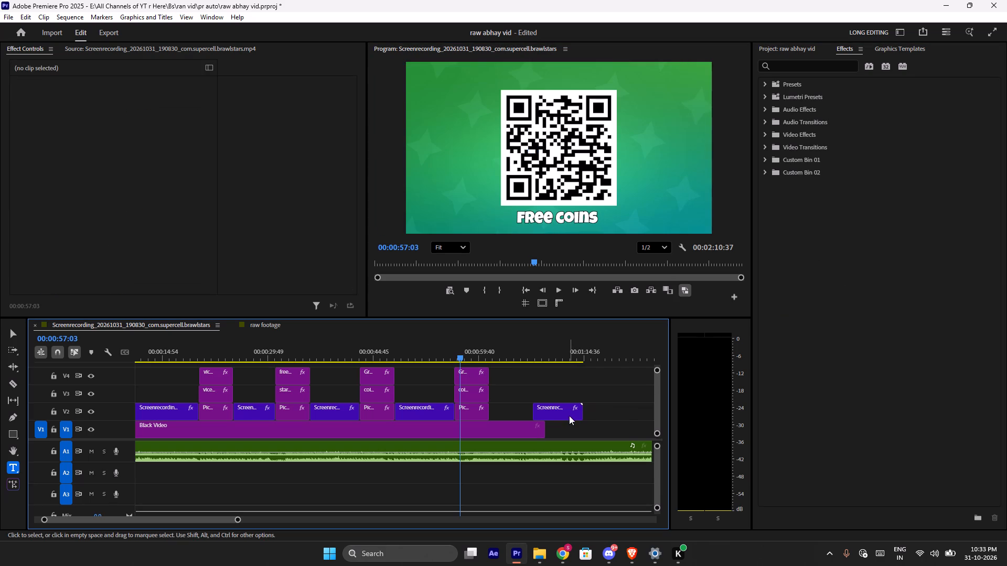
pyautogui.moveTo(562, 411); pyautogui.dragTo(519, 416)
pyautogui.click(573, 382)
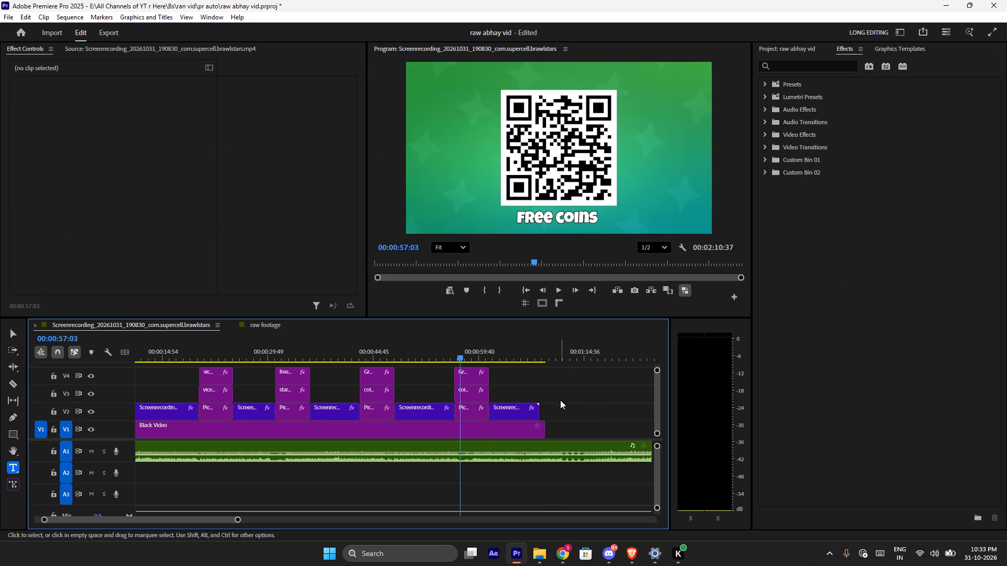
# Place the playhead at the end of the last screen recording clip on V2, at 00:01:08:19.
pyautogui.moveTo(522, 352); pyautogui.dragTo(535, 353)
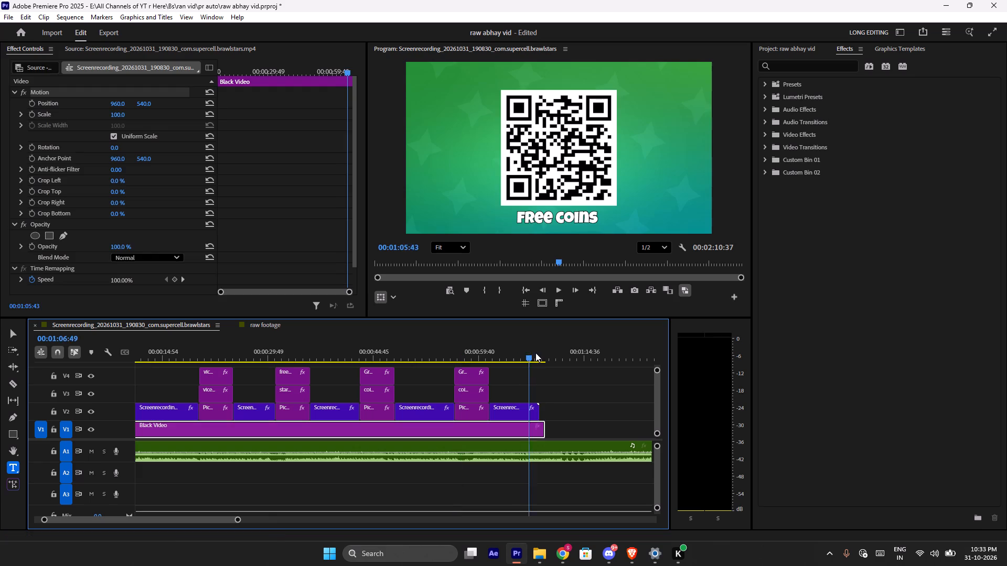
pyautogui.moveTo(535, 353); pyautogui.dragTo(539, 354)
pyautogui.keyDown('alt'); pyautogui.scroll(8, 548, 387); pyautogui.keyUp('alt')
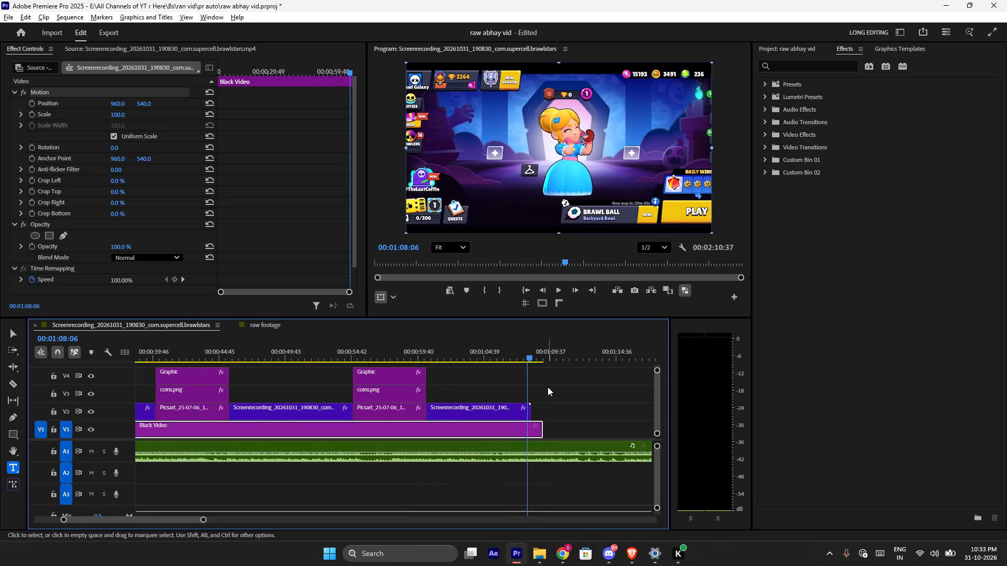
pyautogui.keyDown('alt'); pyautogui.scroll(1, 548, 387); pyautogui.keyUp('alt')
pyautogui.click(526, 356)
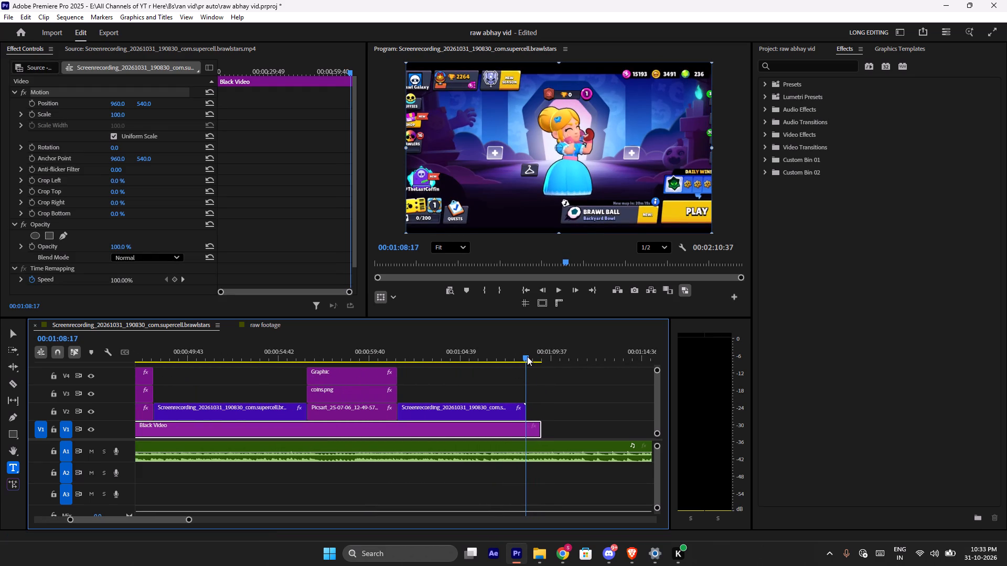
pyautogui.keyDown('alt'); pyautogui.scroll(11, 537, 384); pyautogui.keyUp('alt')
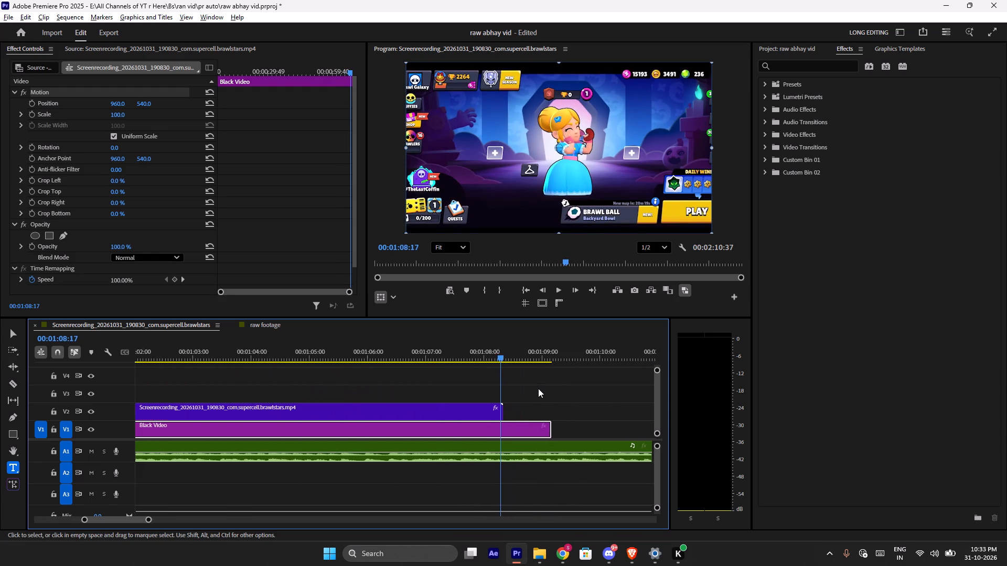
pyautogui.keyDown('alt'); pyautogui.scroll(1, 538, 388); pyautogui.keyUp('alt')
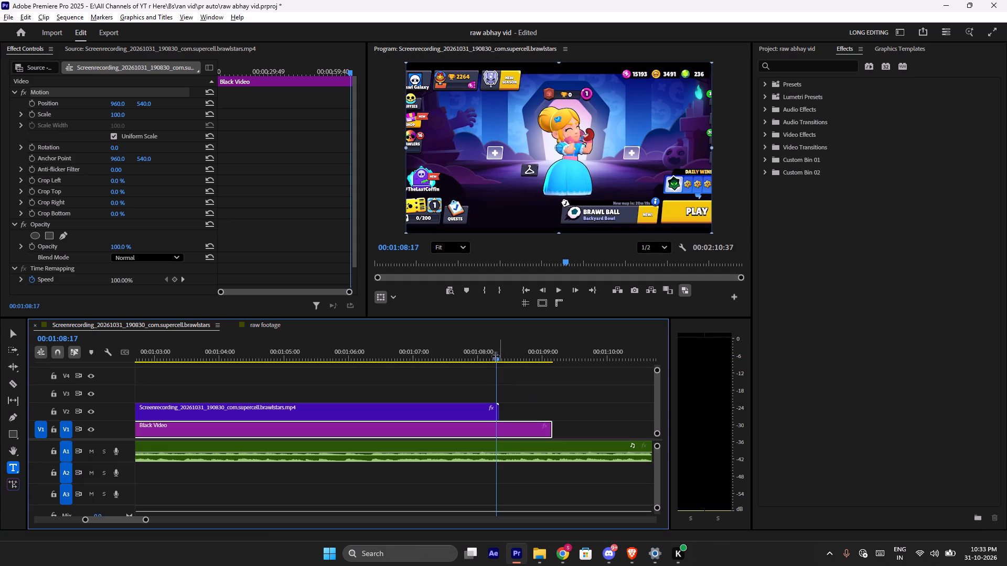
pyautogui.press('v')
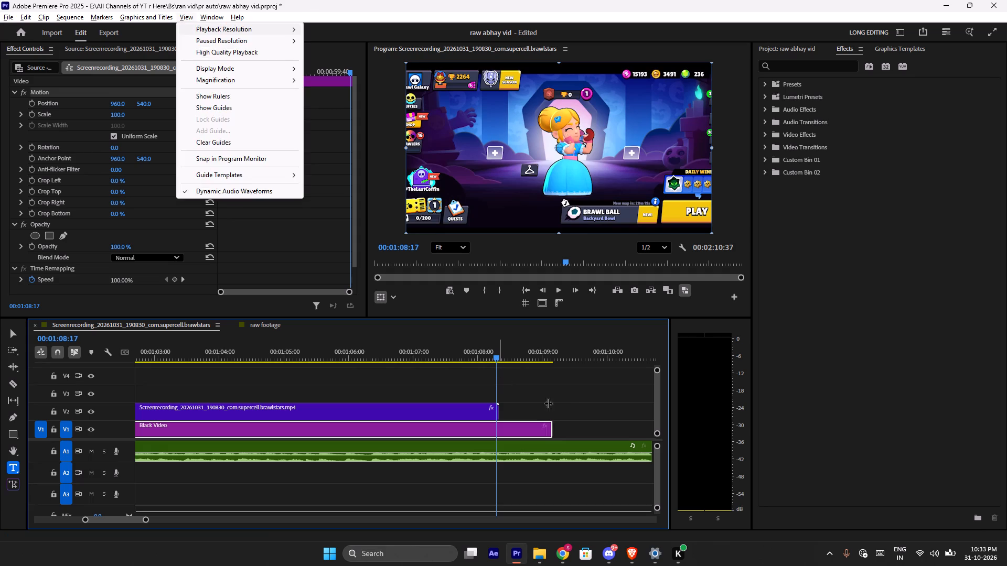
pyautogui.click(558, 408)
pyautogui.click(495, 356)
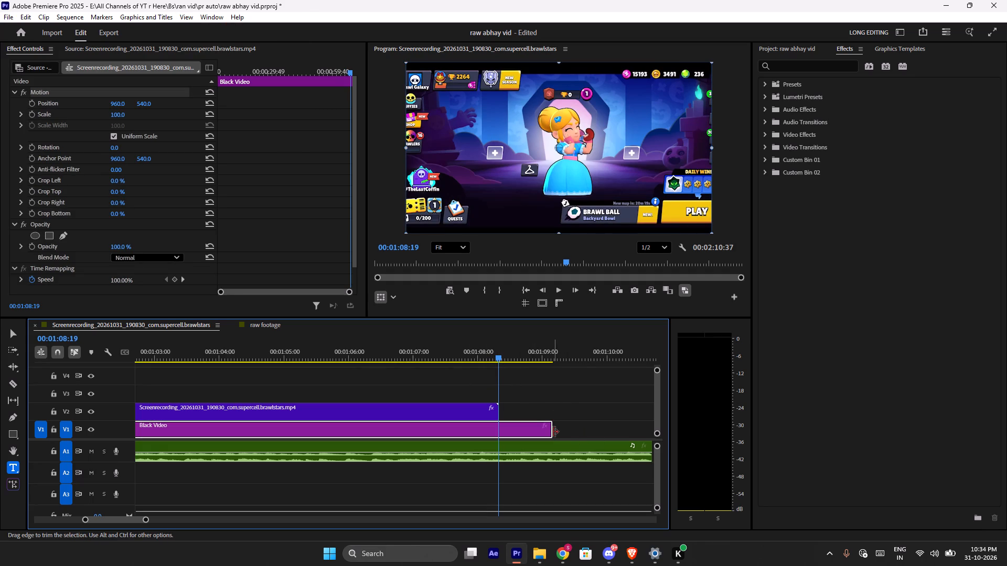
# Extend the end of the Black Video clip on V1 well past the last screen recording, to a duration of about 00:01:15:23.
pyautogui.moveTo(553, 432); pyautogui.dragTo(628, 423)
pyautogui.scroll(-7, 570, 404)
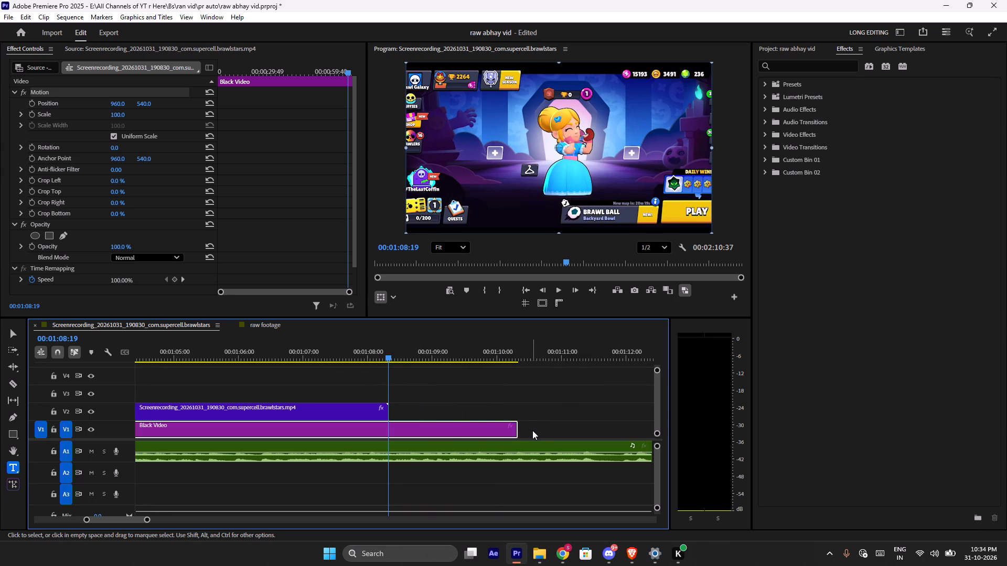
pyautogui.moveTo(512, 428); pyautogui.dragTo(578, 424)
pyautogui.scroll(-5, 585, 402)
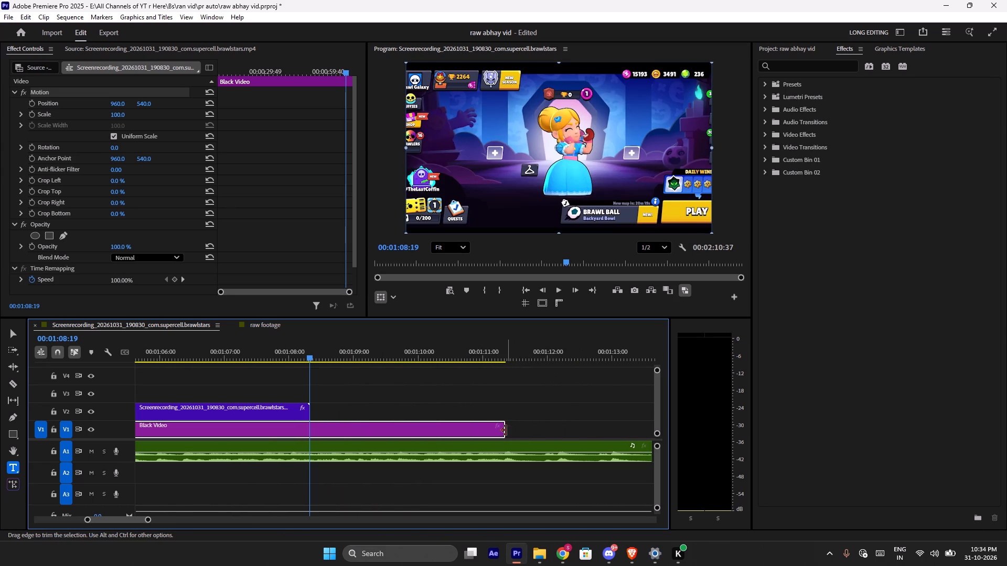
pyautogui.moveTo(502, 431); pyautogui.dragTo(617, 421)
pyautogui.scroll(-9, 614, 410)
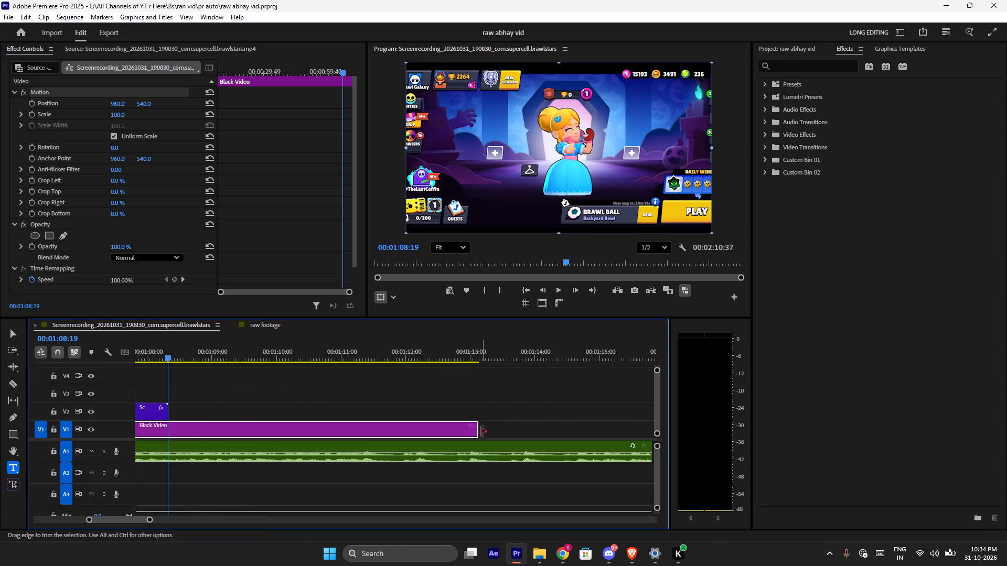
pyautogui.moveTo(481, 431); pyautogui.dragTo(643, 413)
pyautogui.scroll(-4, 601, 405)
pyautogui.moveTo(584, 432); pyautogui.dragTo(617, 428)
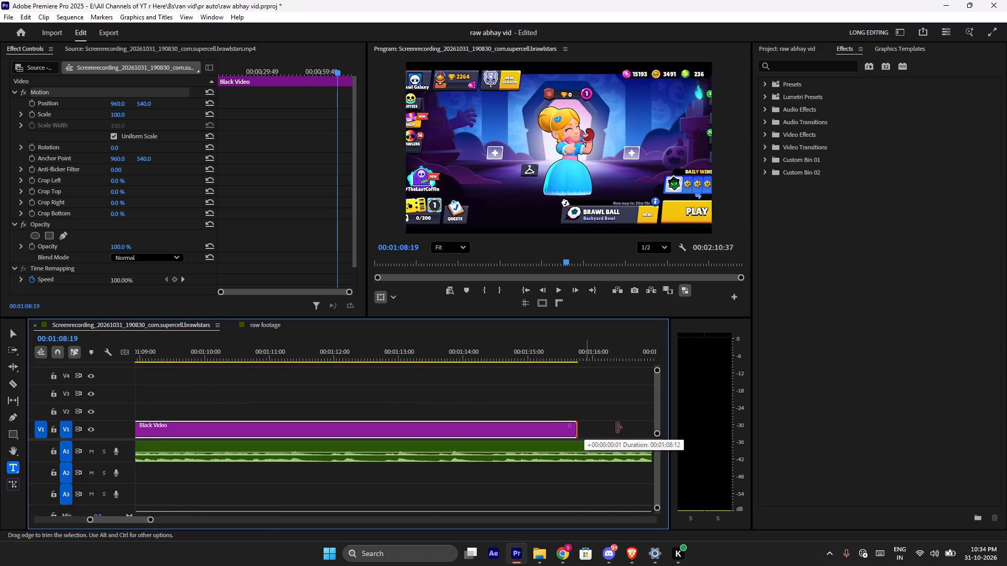
pyautogui.moveTo(617, 428); pyautogui.dragTo(645, 424)
pyautogui.scroll(-4, 588, 396)
pyautogui.moveTo(575, 430); pyautogui.dragTo(645, 425)
pyautogui.scroll(-4, 593, 408)
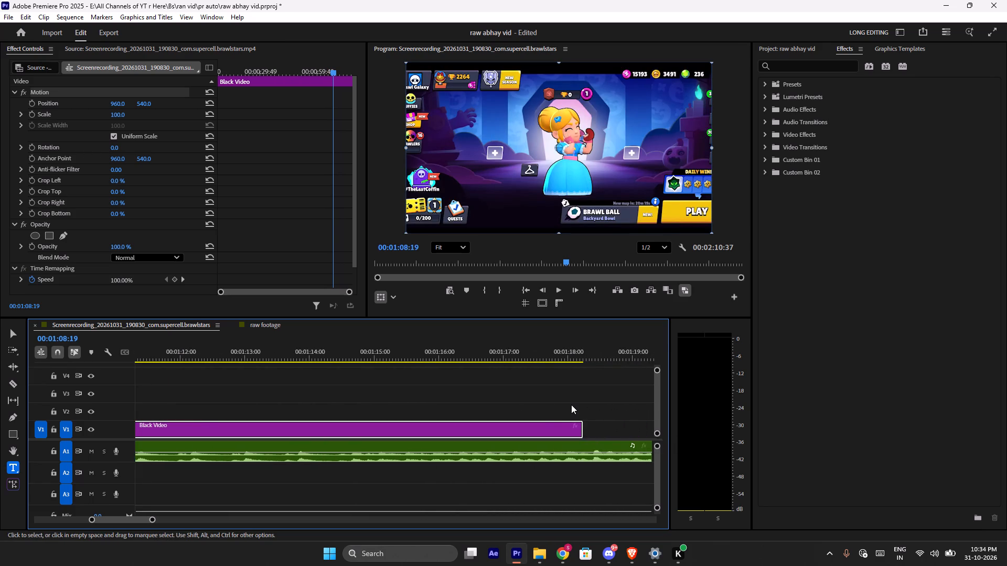
pyautogui.scroll(-6, 571, 405)
pyautogui.moveTo(485, 430); pyautogui.dragTo(603, 427)
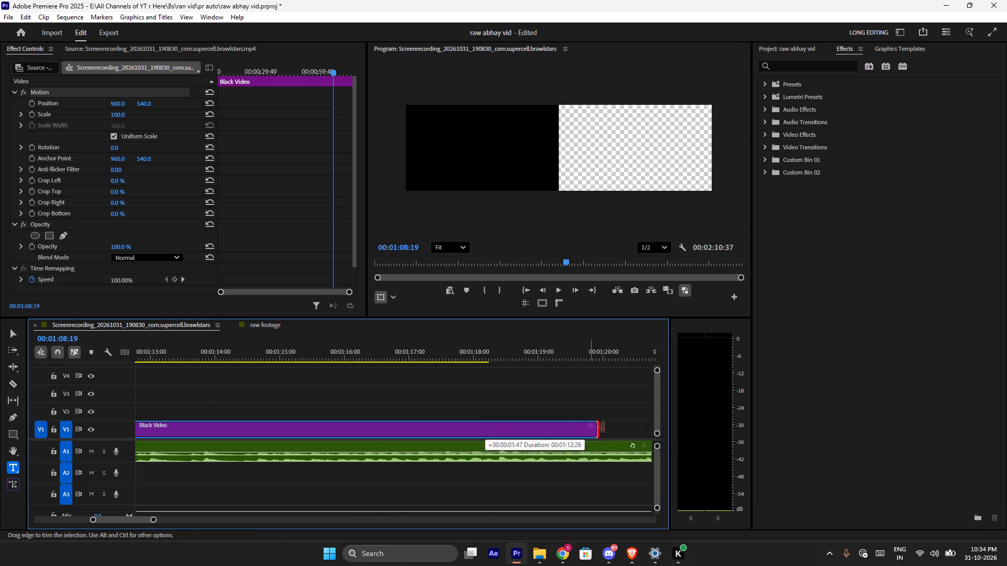
pyautogui.moveTo(603, 427); pyautogui.dragTo(606, 426)
pyautogui.scroll(-5, 614, 416)
pyautogui.moveTo(532, 430); pyautogui.dragTo(626, 422)
pyautogui.scroll(-4, 620, 409)
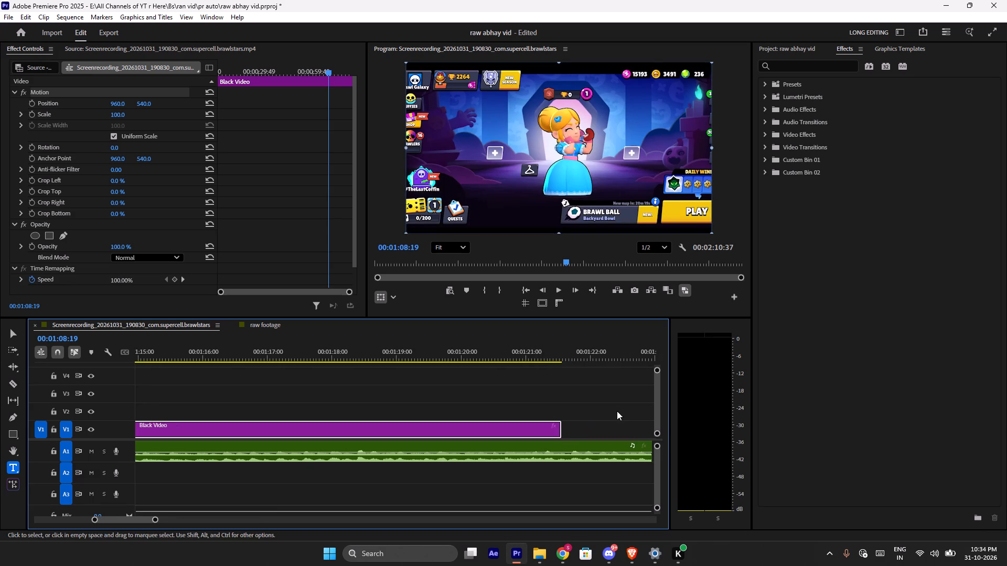
pyautogui.moveTo(560, 437); pyautogui.dragTo(656, 429)
pyautogui.scroll(-3, 603, 403)
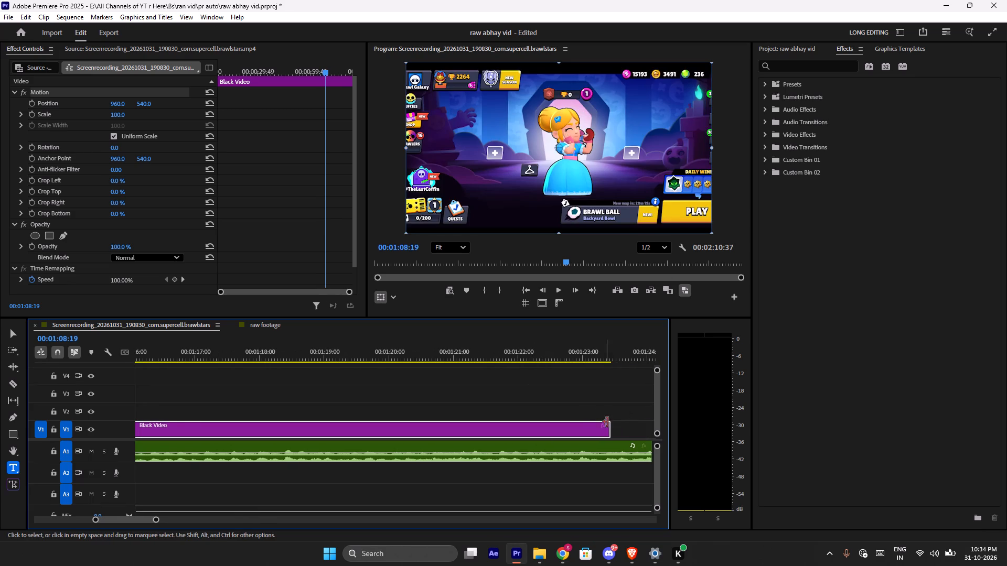
pyautogui.moveTo(609, 432); pyautogui.dragTo(580, 439)
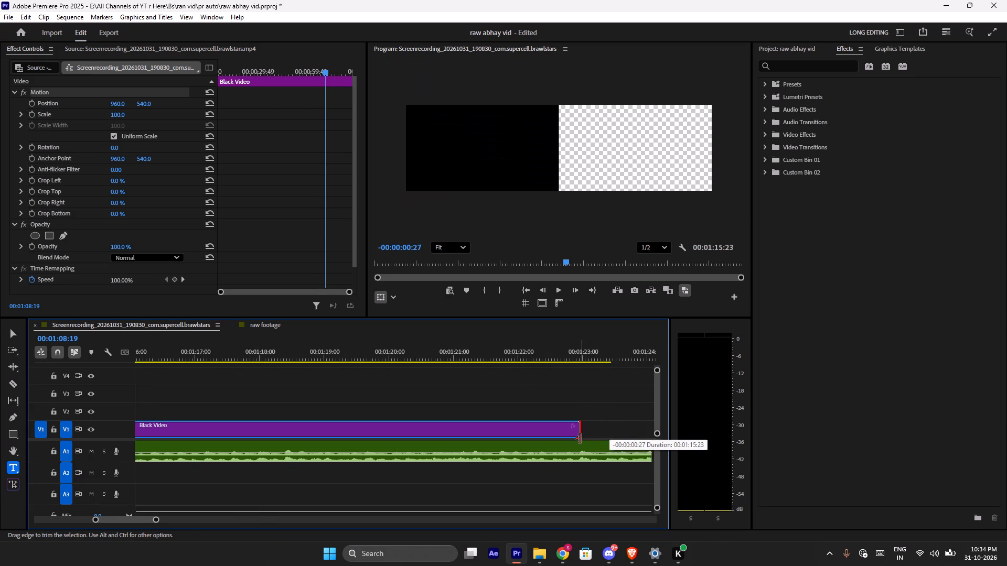
pyautogui.moveTo(580, 439); pyautogui.dragTo(581, 439)
pyautogui.click(593, 413)
# Cut the A1 music at the end of the Black Video clip, at about 00:01:22:50, and delete the part after the cut.
pyautogui.keyDown('alt'); pyautogui.scroll(-19, 593, 413); pyautogui.keyUp('alt')
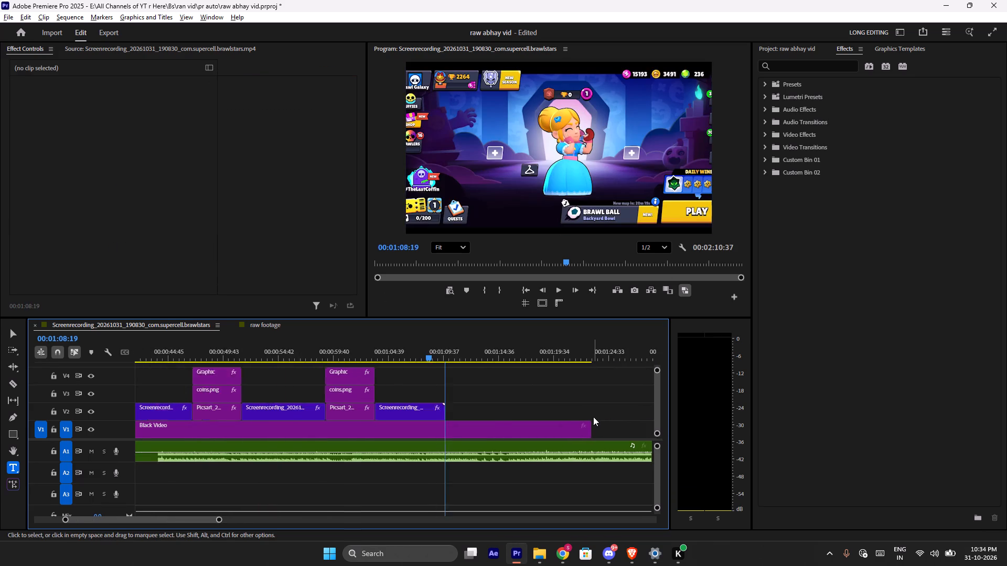
pyautogui.keyDown('alt'); pyautogui.scroll(-2, 593, 417); pyautogui.keyUp('alt')
pyautogui.moveTo(511, 353); pyautogui.dragTo(592, 382)
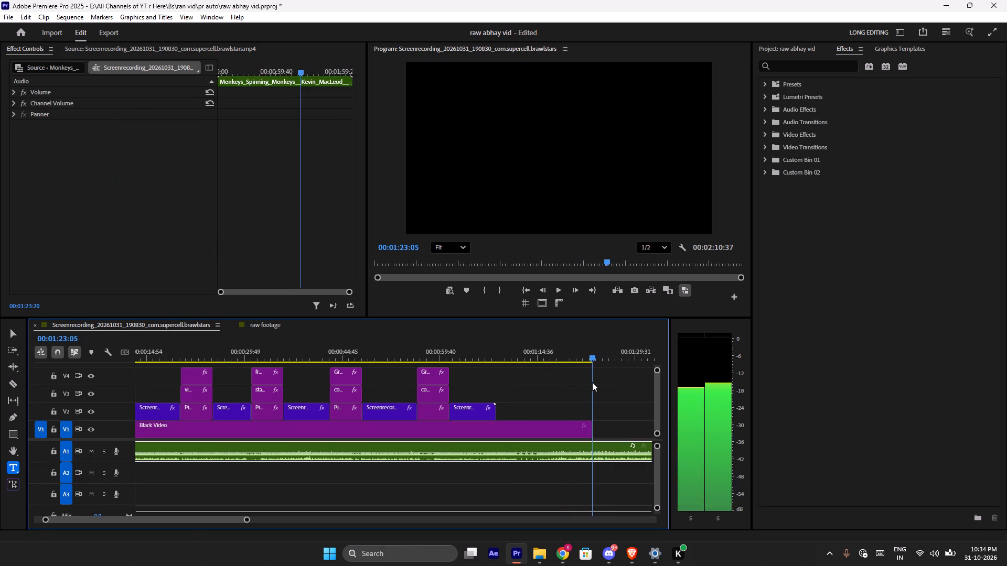
pyautogui.moveTo(592, 382); pyautogui.dragTo(592, 383)
pyautogui.click(599, 444)
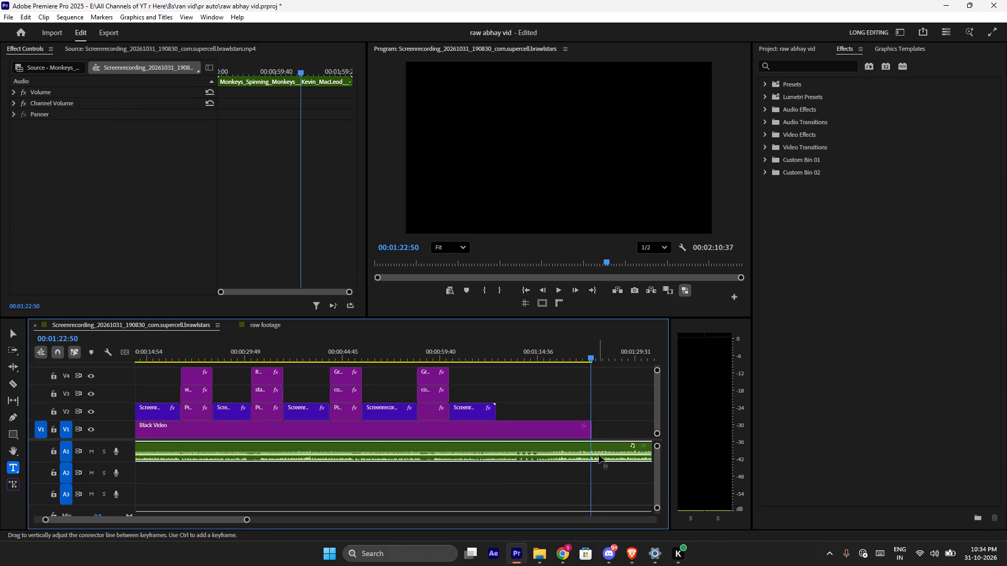
pyautogui.press('c')
pyautogui.click(592, 447)
pyautogui.press('v')
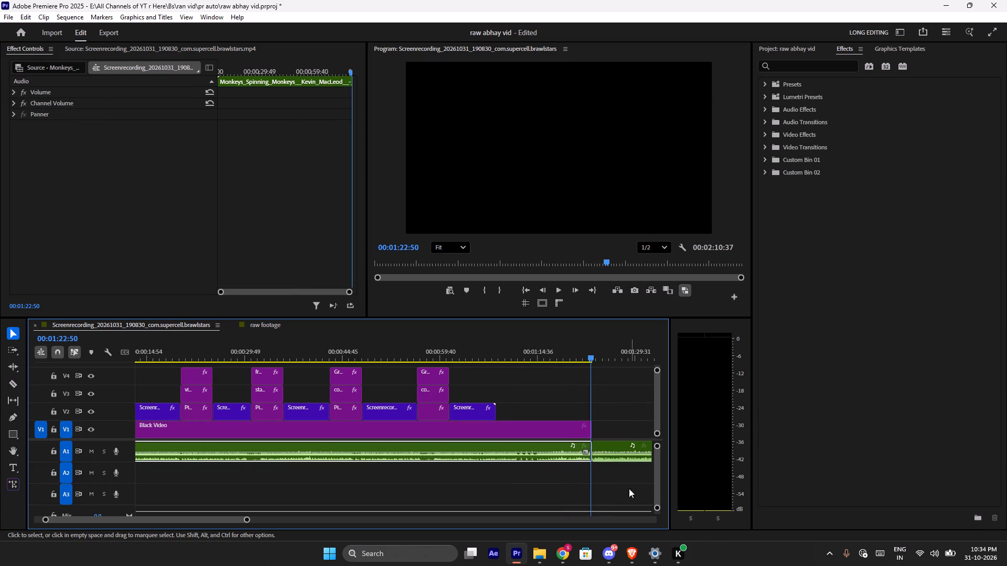
pyautogui.moveTo(617, 498); pyautogui.dragTo(614, 439)
pyautogui.press('e')
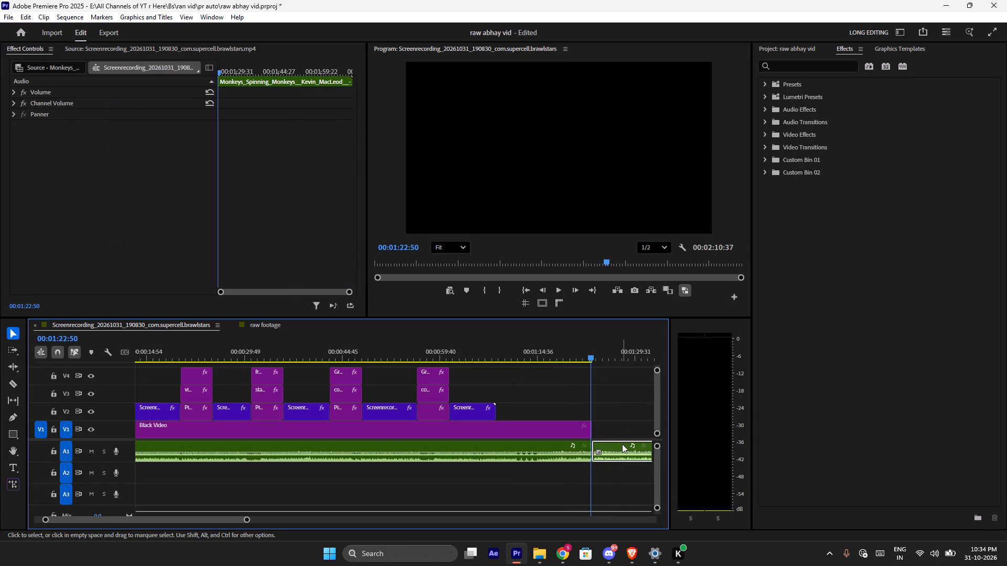
pyautogui.press('BackSpace')
# Extend the start of the Black Video clip on V1 back to the end of the opening Picsart clip, closing the gap.
pyautogui.keyDown('alt'); pyautogui.scroll(-4, 626, 460); pyautogui.keyUp('alt')
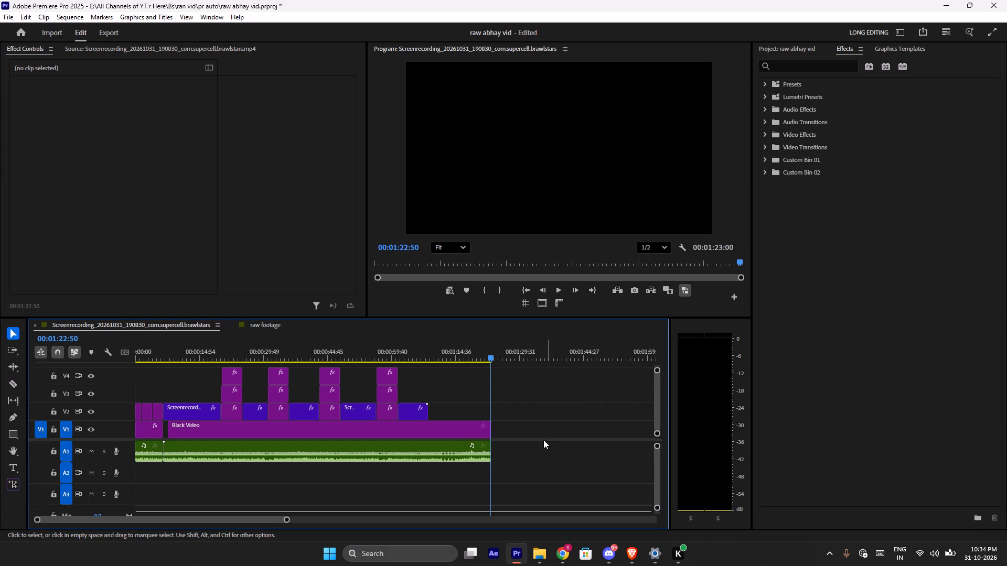
pyautogui.keyDown('alt'); pyautogui.scroll(20, 328, 475); pyautogui.keyUp('alt')
pyautogui.keyDown('alt'); pyautogui.scroll(7, 328, 475); pyautogui.keyUp('alt')
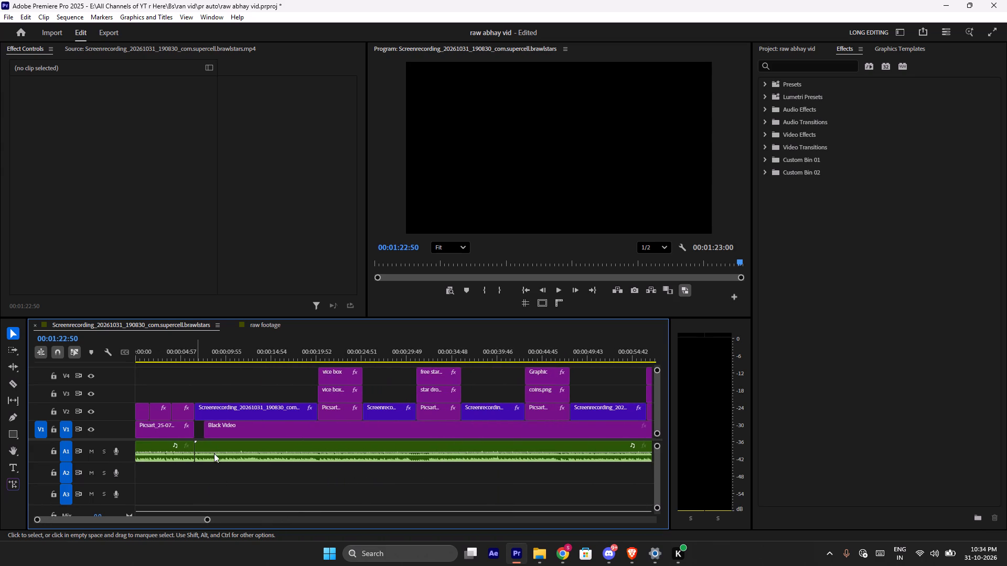
pyautogui.click(227, 429)
pyautogui.moveTo(205, 427); pyautogui.dragTo(197, 429)
pyautogui.click(243, 385)
# Play the opening title section from the start of the sequence.
pyautogui.moveTo(289, 354); pyautogui.dragTo(115, 382)
pyautogui.press('space')
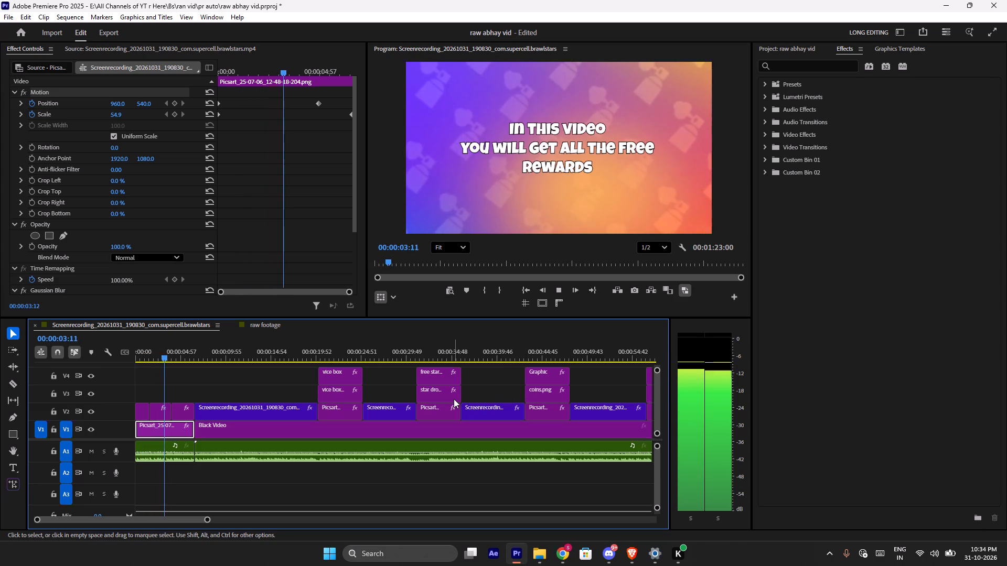
pyautogui.press('space')
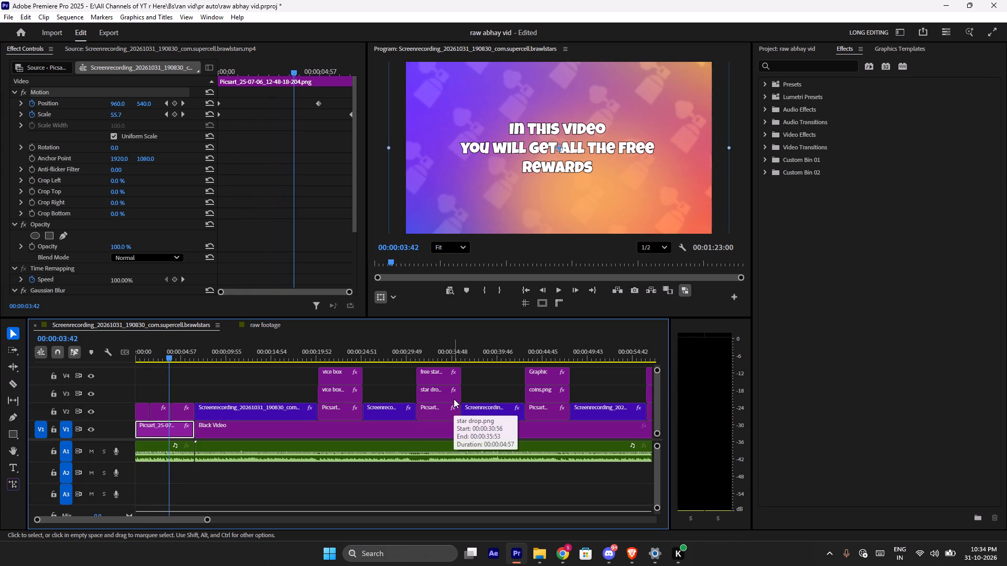
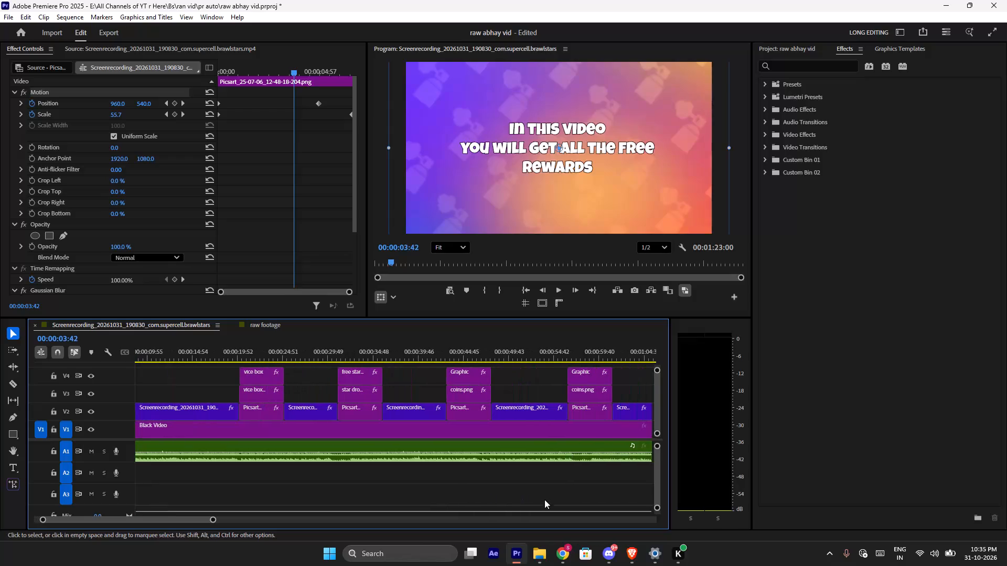
# Open the export settings for the sequence and enable Render at Maximum Depth and Use Maximum Render Quality for the video.
pyautogui.click(538, 491)
pyautogui.click(107, 34)
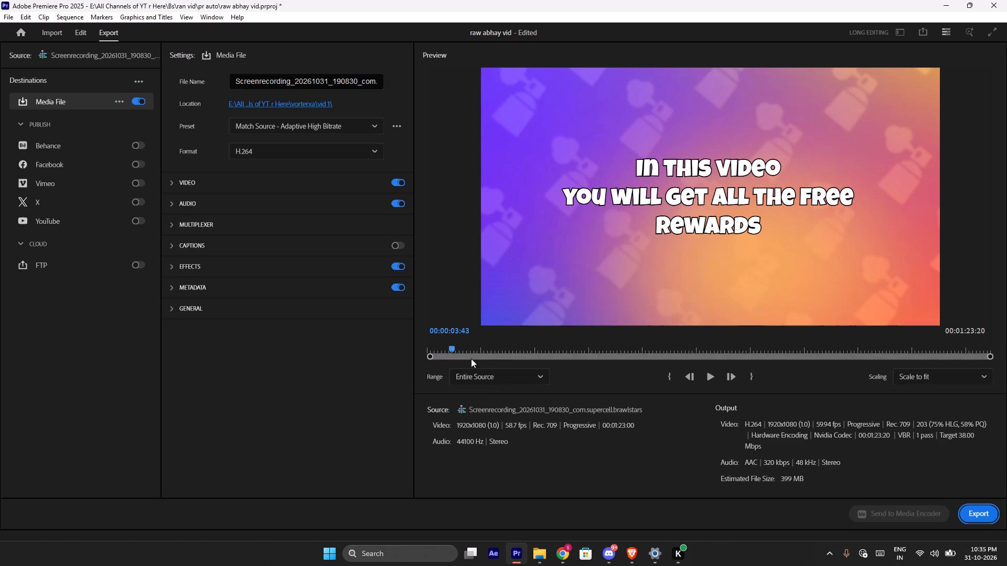
pyautogui.click(169, 183)
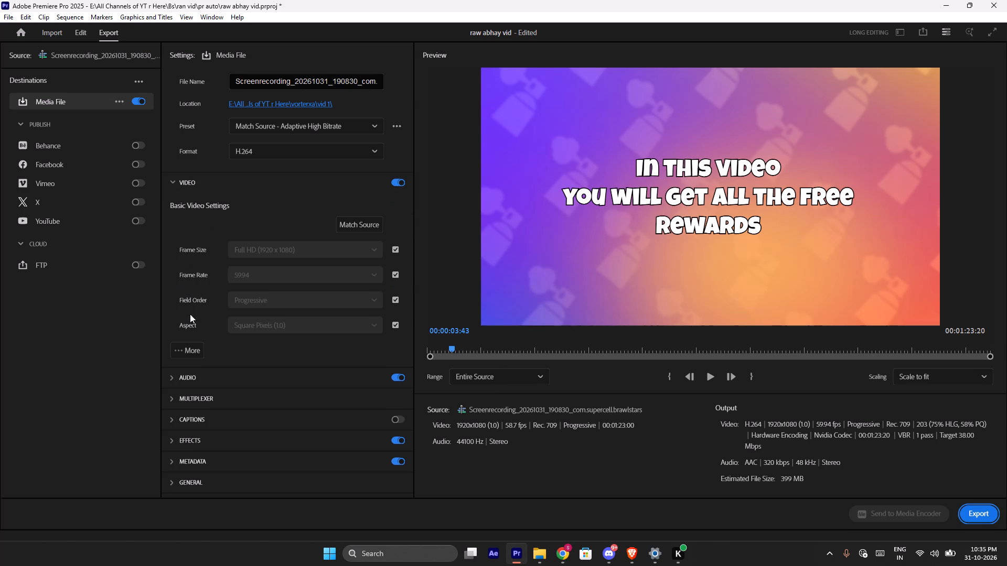
pyautogui.click(190, 346)
pyautogui.click(184, 365)
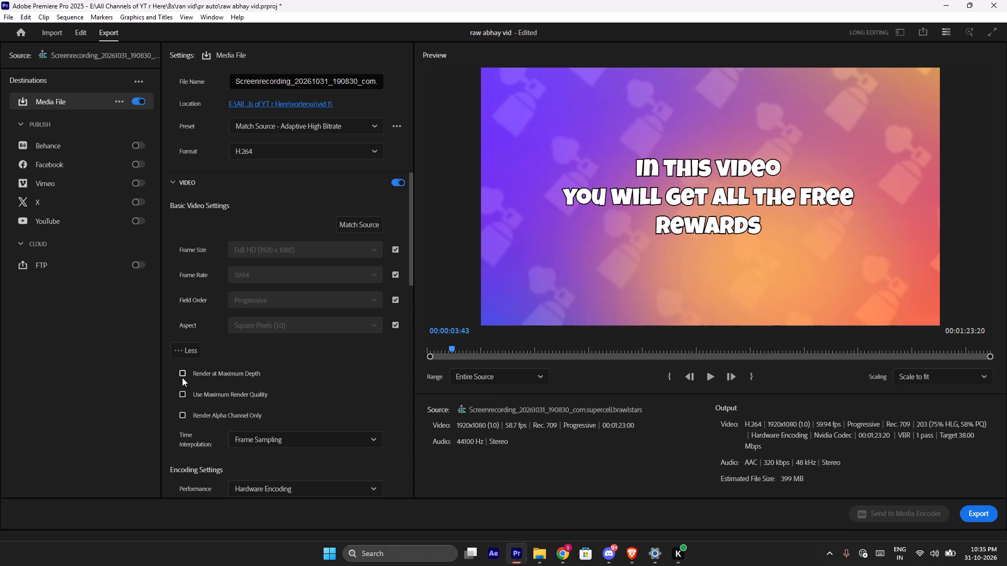
pyautogui.click(182, 377)
pyautogui.click(181, 396)
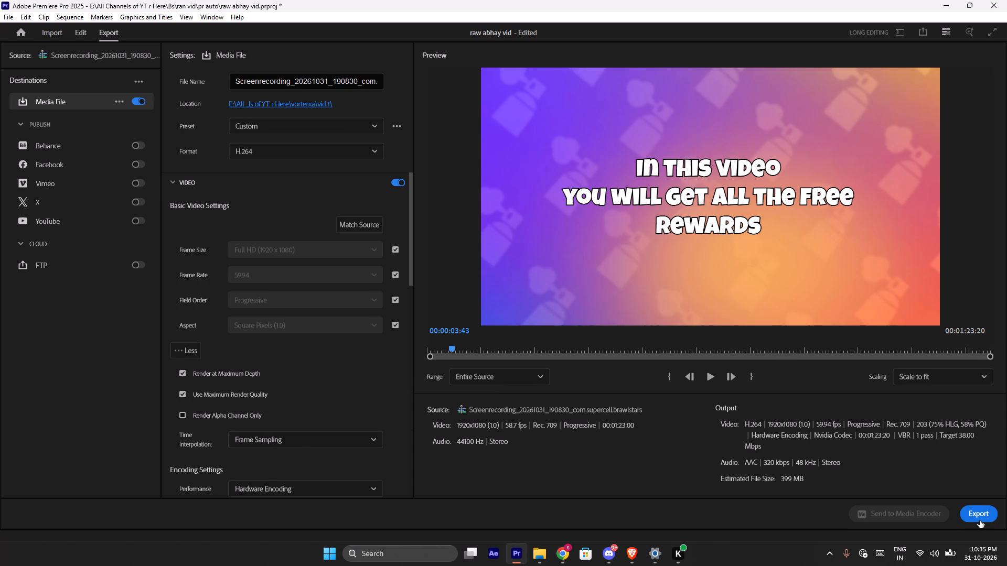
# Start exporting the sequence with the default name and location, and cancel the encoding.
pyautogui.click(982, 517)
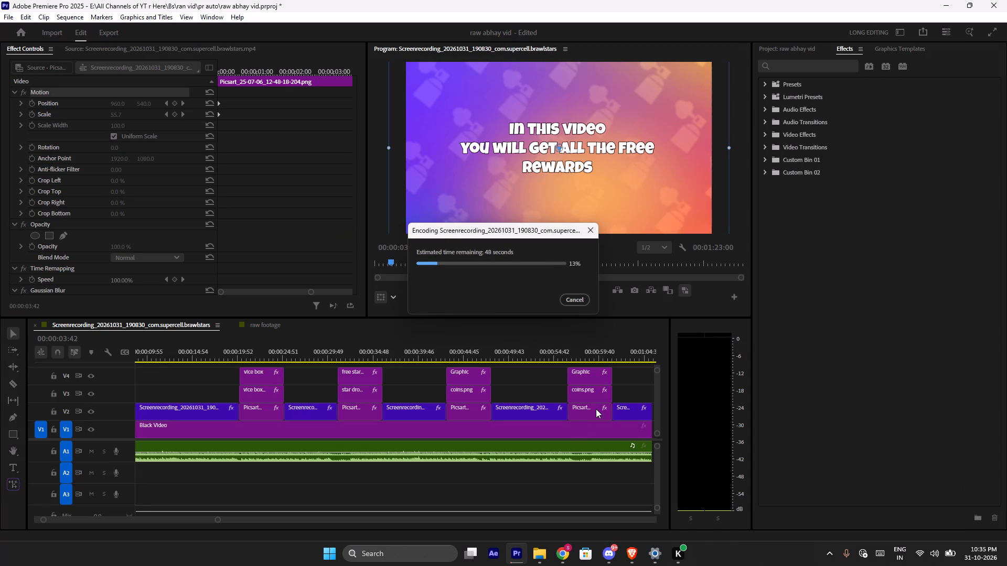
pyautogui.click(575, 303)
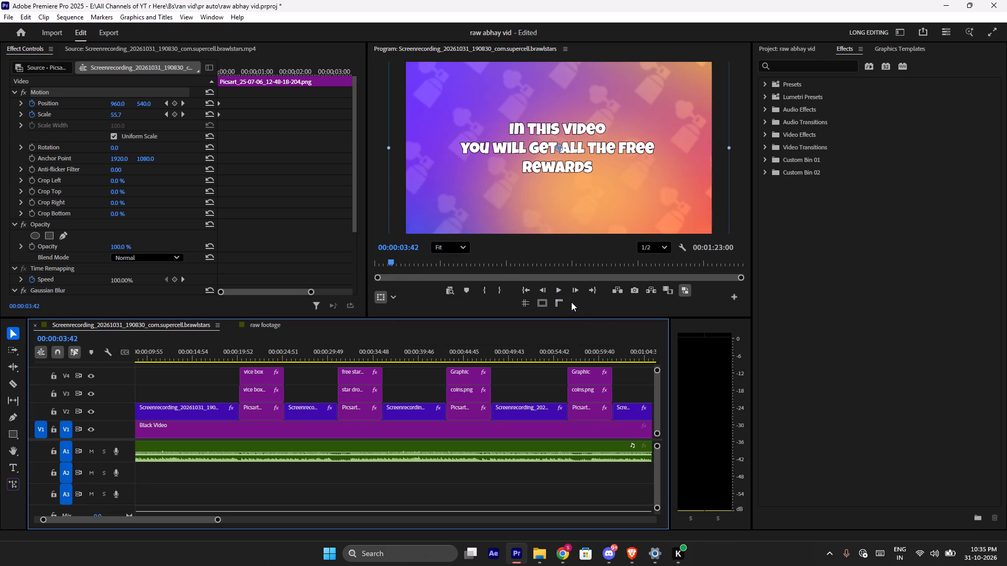
# Export the sequence as an H.264 video named full into the ran vid folder inside All Channels of YT r Here\Bs.
pyautogui.click(107, 33)
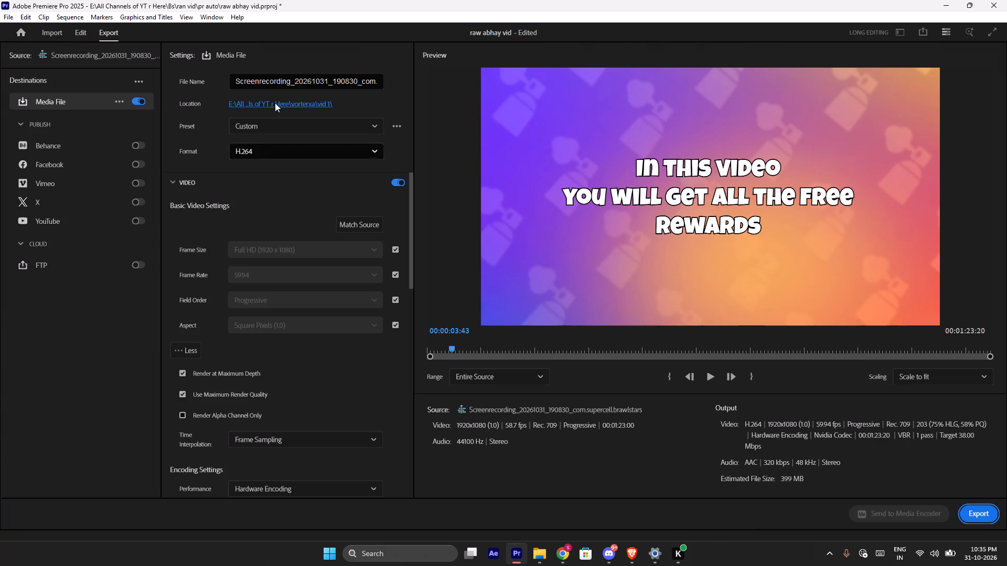
pyautogui.click(316, 107)
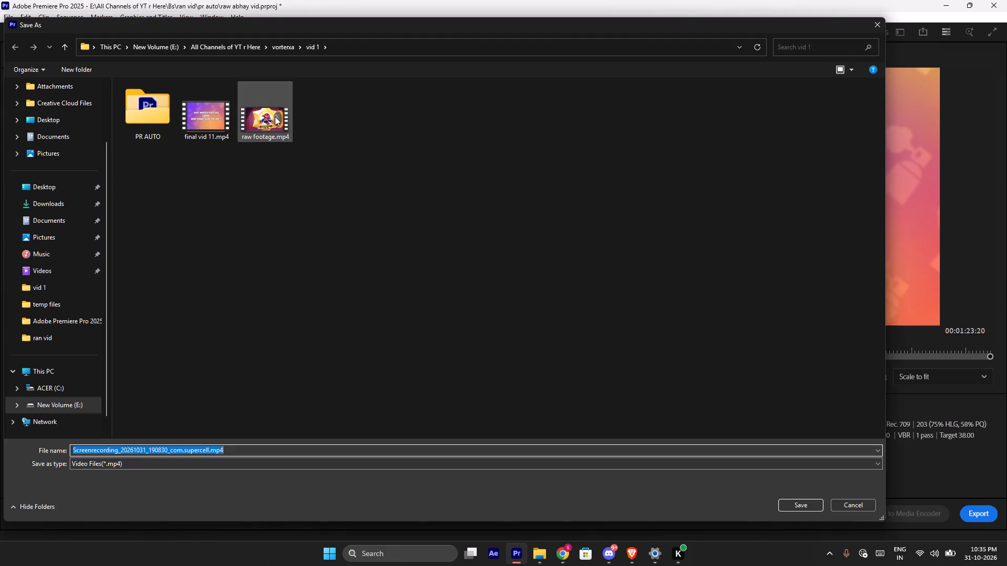
pyautogui.click(225, 47)
pyautogui.doubleClick(185, 127)
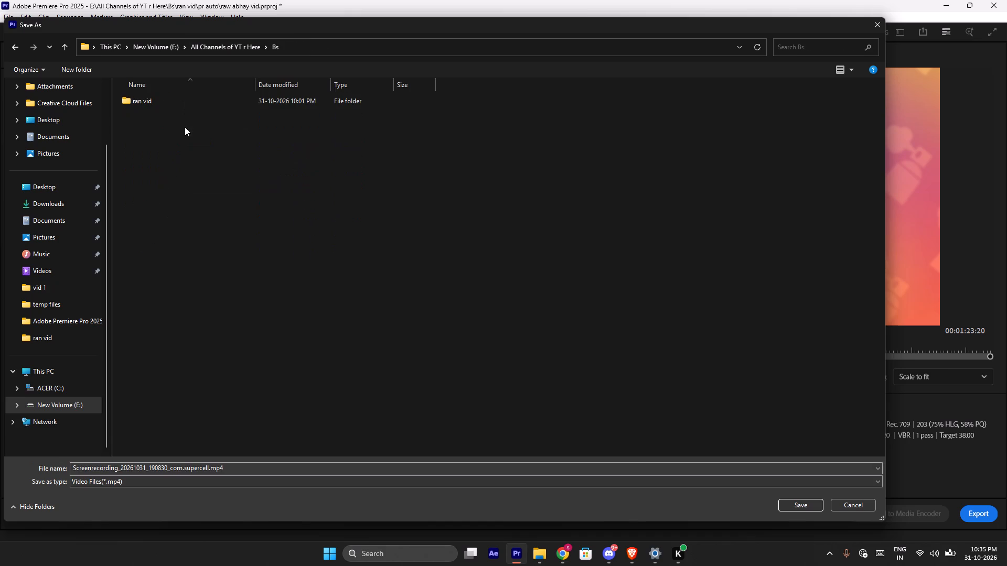
pyautogui.doubleClick(177, 98)
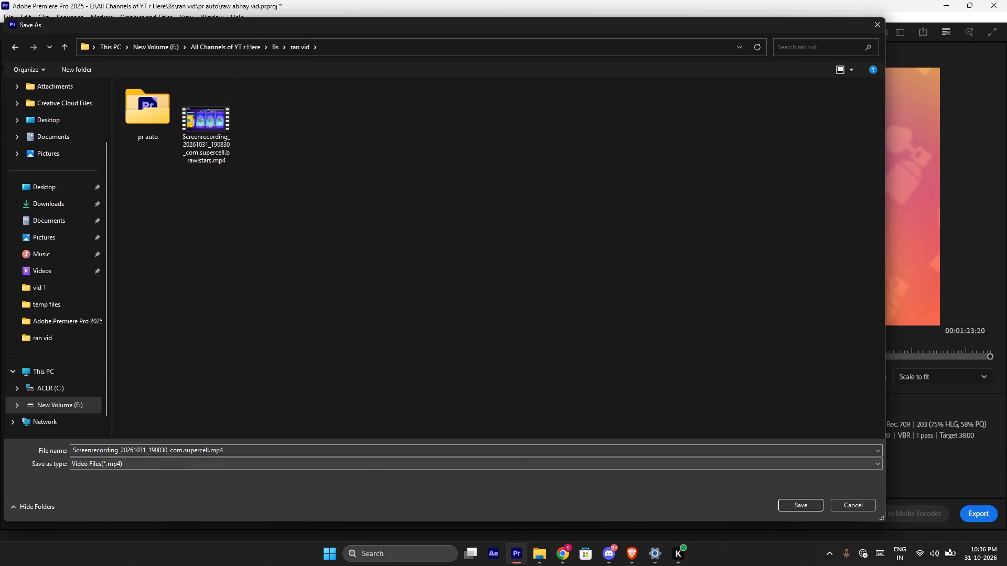
pyautogui.click(203, 449)
pyautogui.write('full')
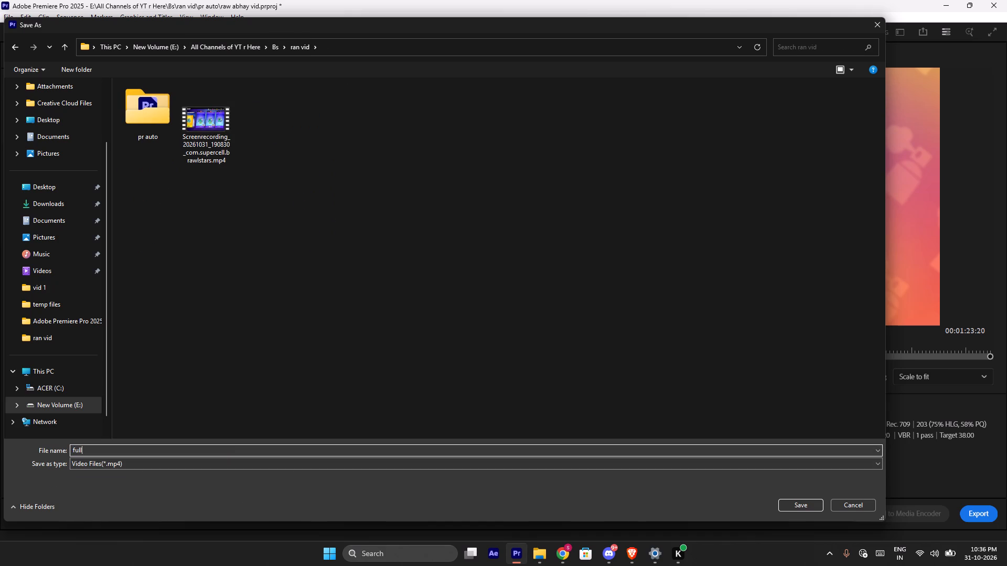
pyautogui.press('Return')
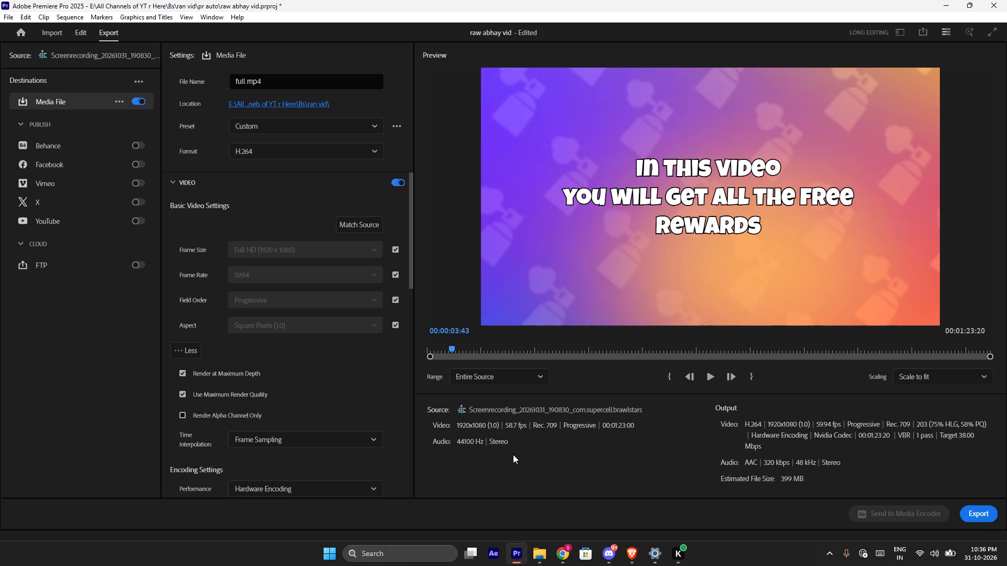
pyautogui.click(979, 508)
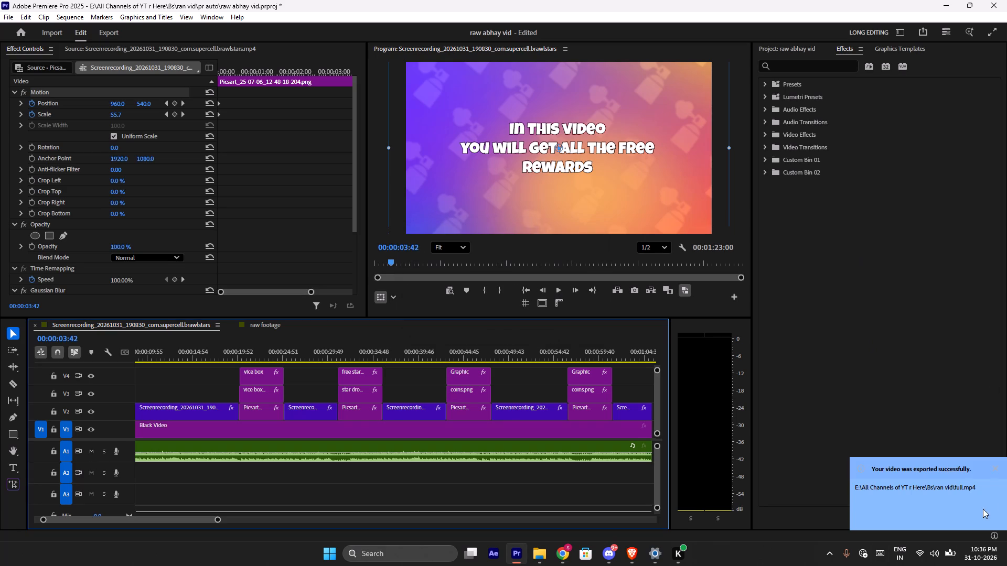
# Switch to Chrome, close the Google Drive page and open YouTube in a new tab.
pyautogui.click(558, 557)
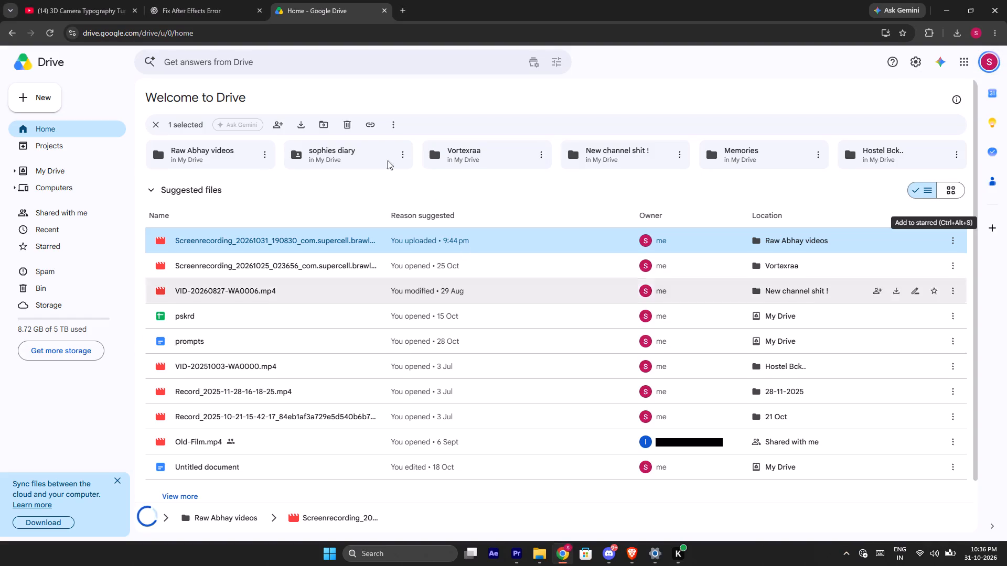
pyautogui.click(384, 8)
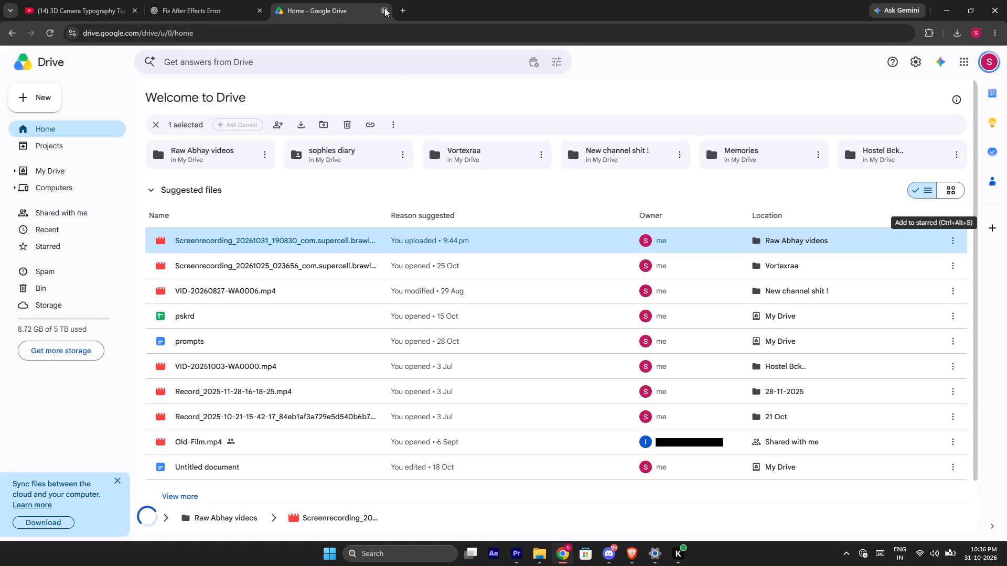
pyautogui.click(281, 12)
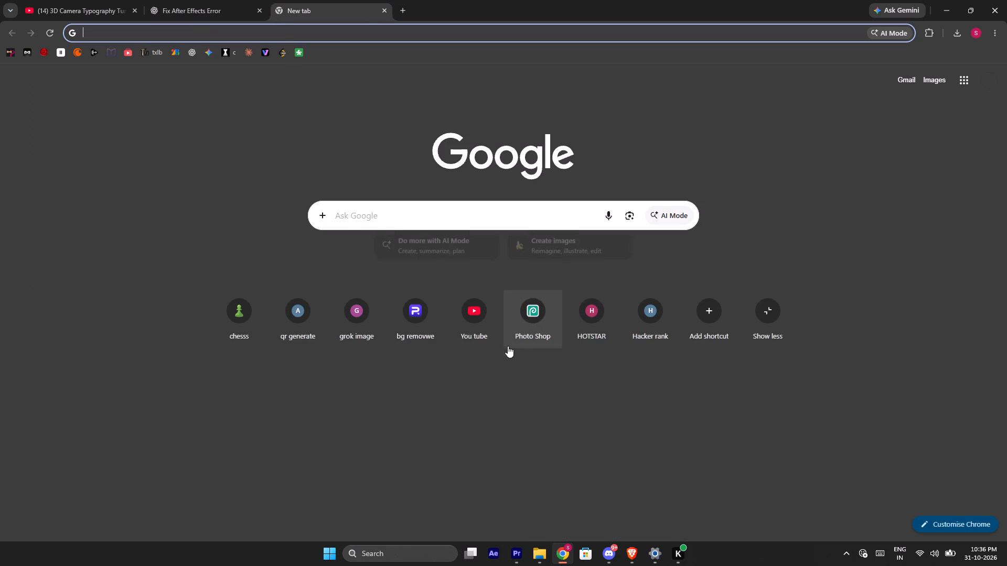
pyautogui.click(483, 338)
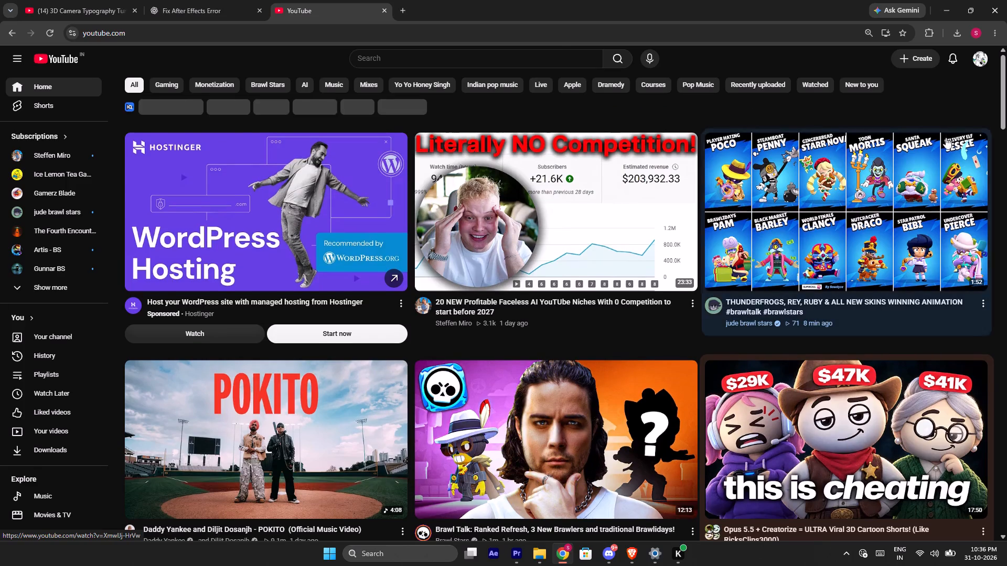
# Switch the YouTube account to the Gamerz Blade channel and accept the private activity notice.
pyautogui.click(979, 66)
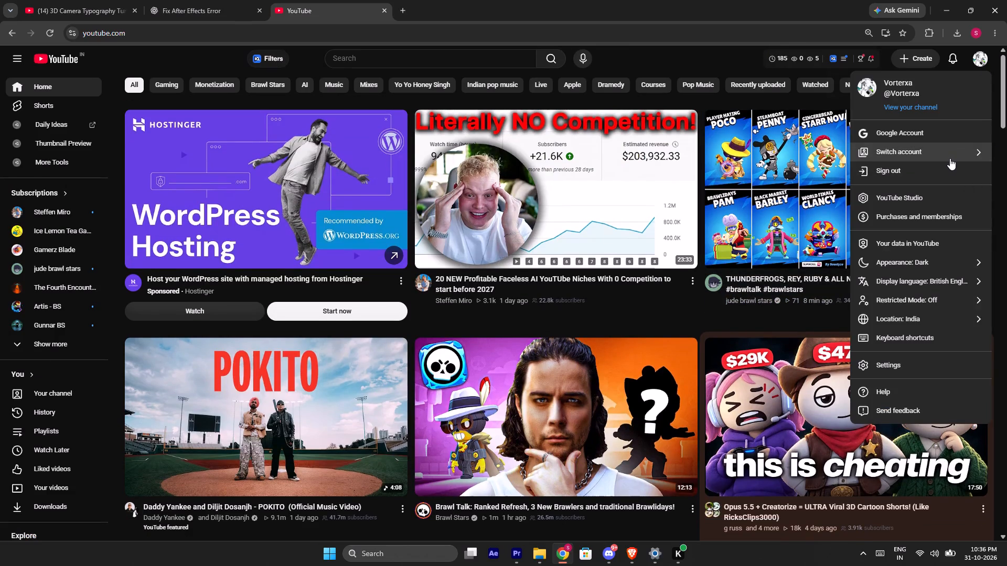
pyautogui.click(950, 158)
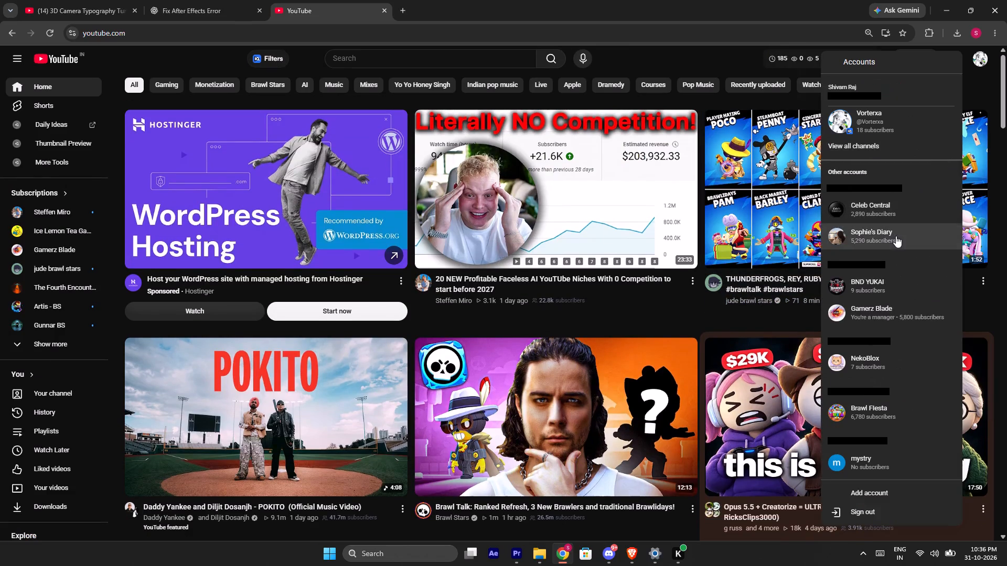
pyautogui.click(896, 313)
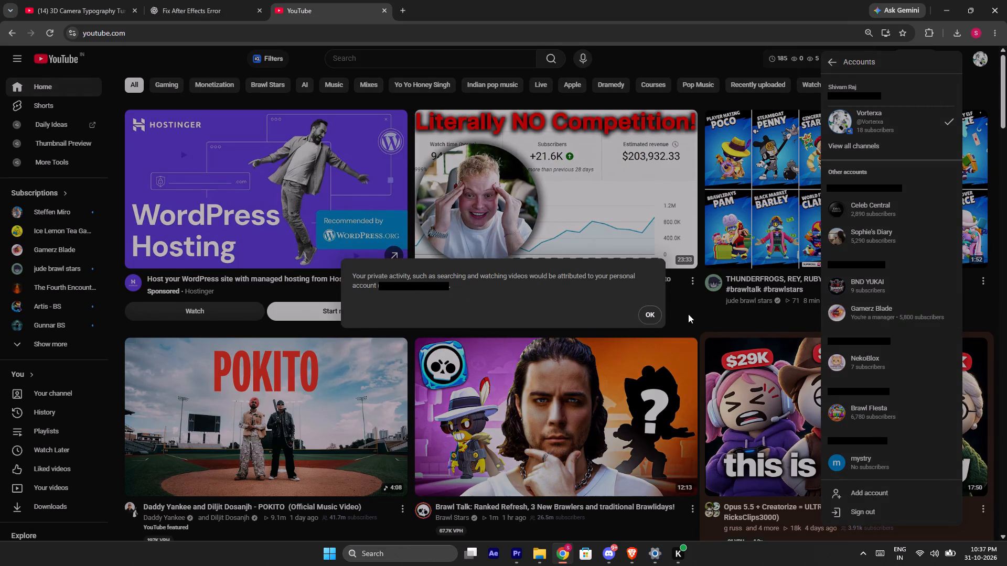
pyautogui.click(650, 317)
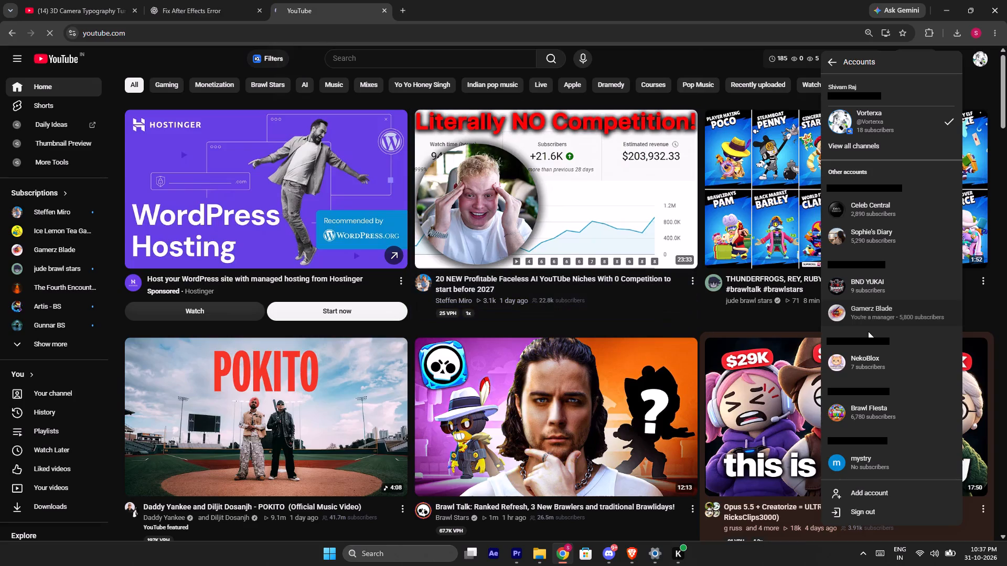